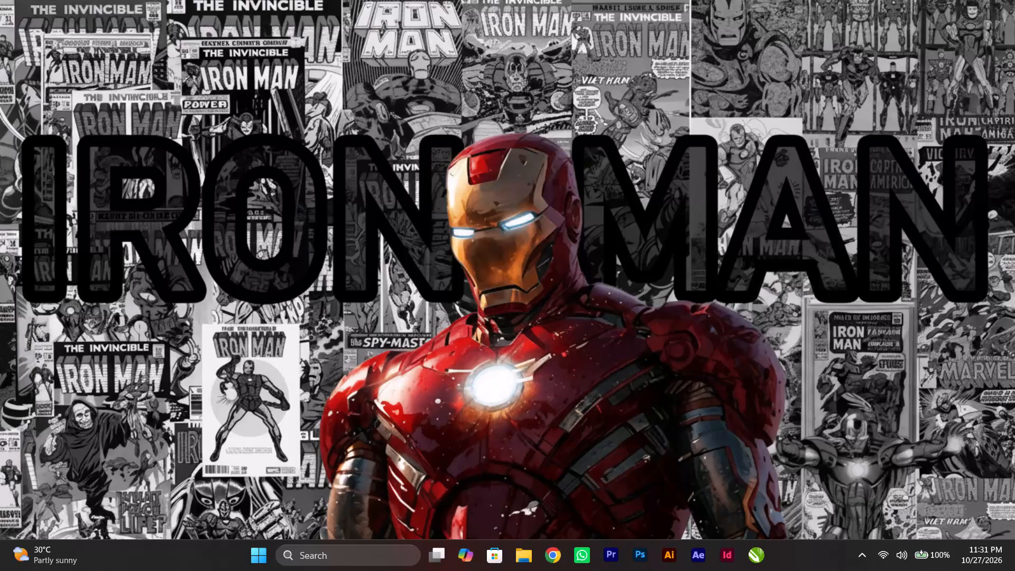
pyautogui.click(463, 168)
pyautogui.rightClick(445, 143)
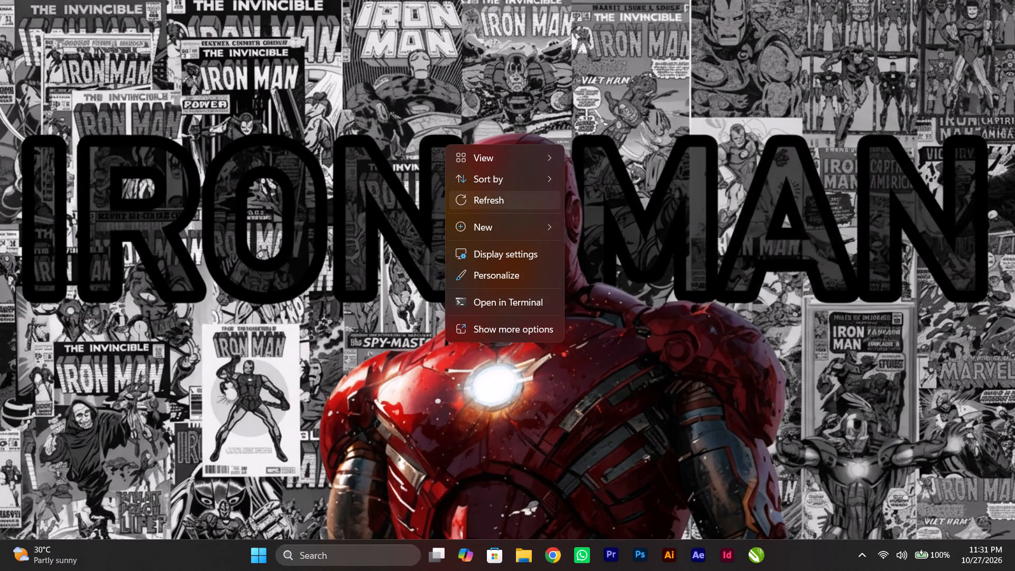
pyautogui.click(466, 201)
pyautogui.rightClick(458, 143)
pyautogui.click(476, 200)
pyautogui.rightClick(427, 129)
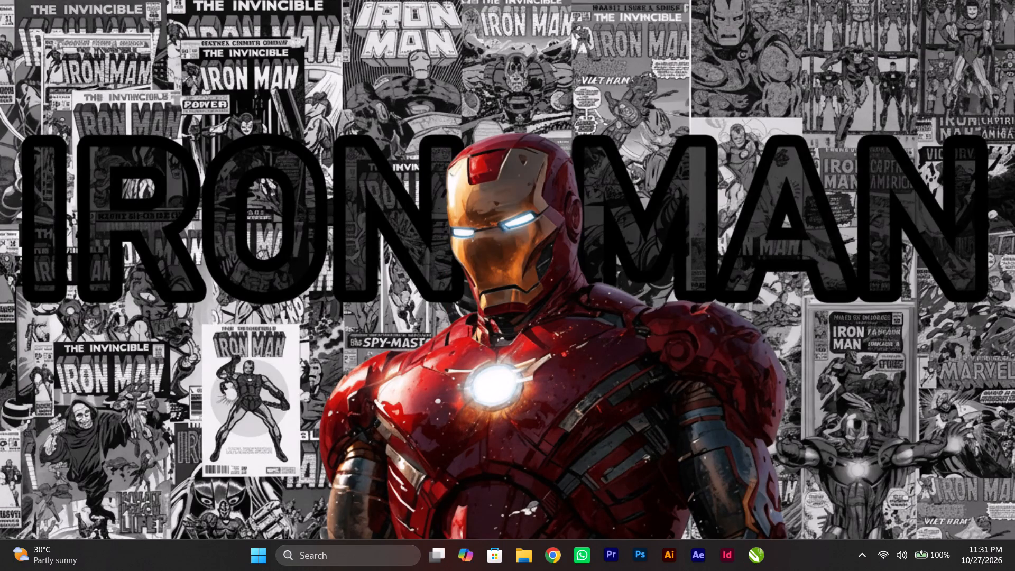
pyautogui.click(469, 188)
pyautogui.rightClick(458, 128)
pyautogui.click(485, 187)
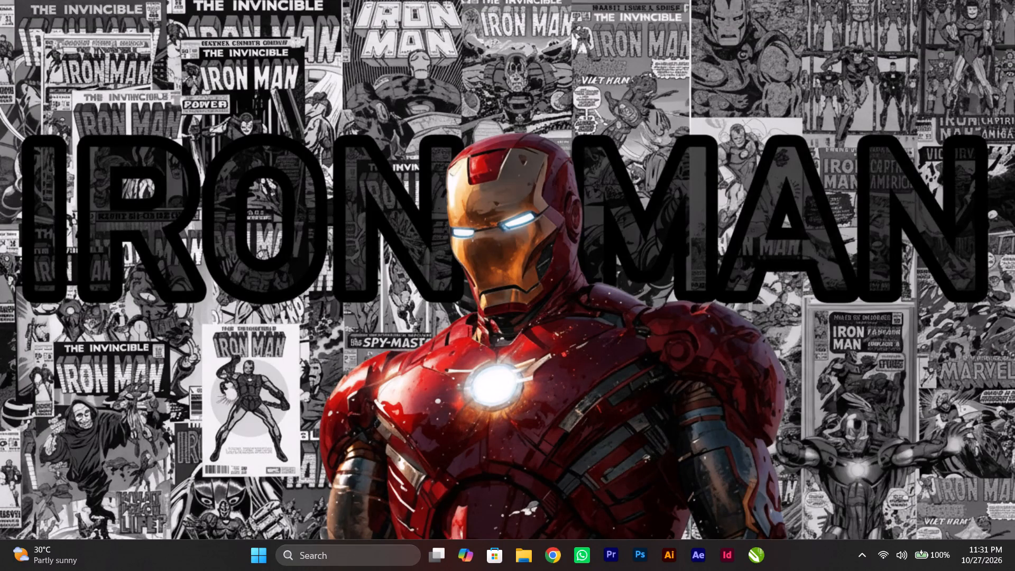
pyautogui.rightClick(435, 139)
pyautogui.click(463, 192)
# Launch Adobe Illustrator and open the file furniture vector.ai from the "illustrator worlk" folder.
pyautogui.click(660, 564)
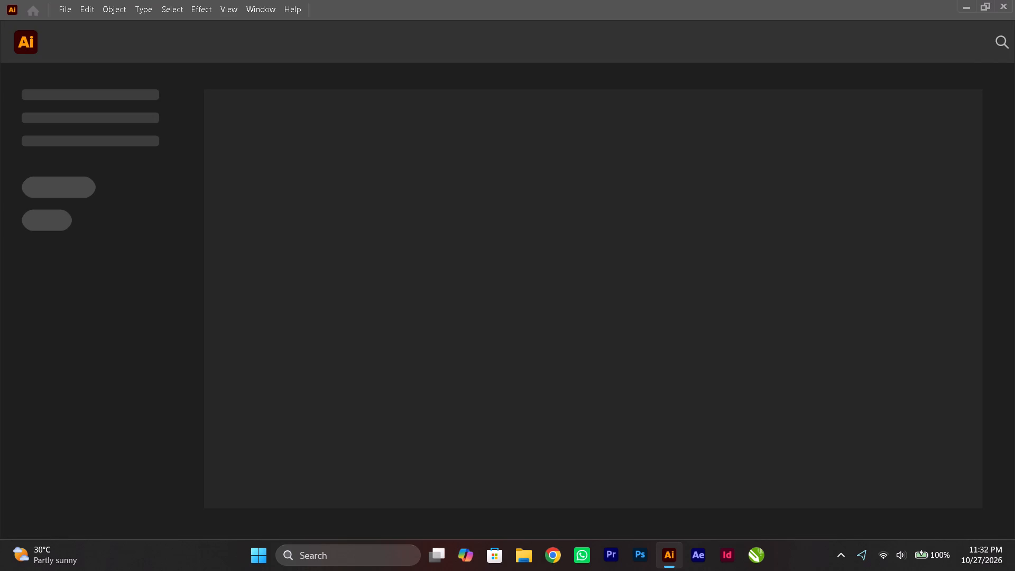
pyautogui.click(522, 550)
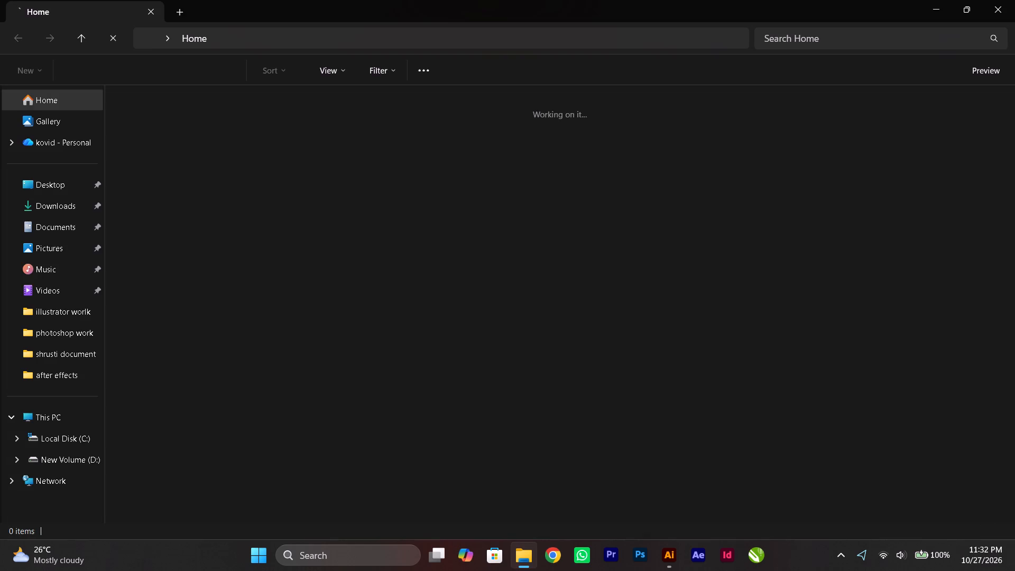
pyautogui.click(66, 316)
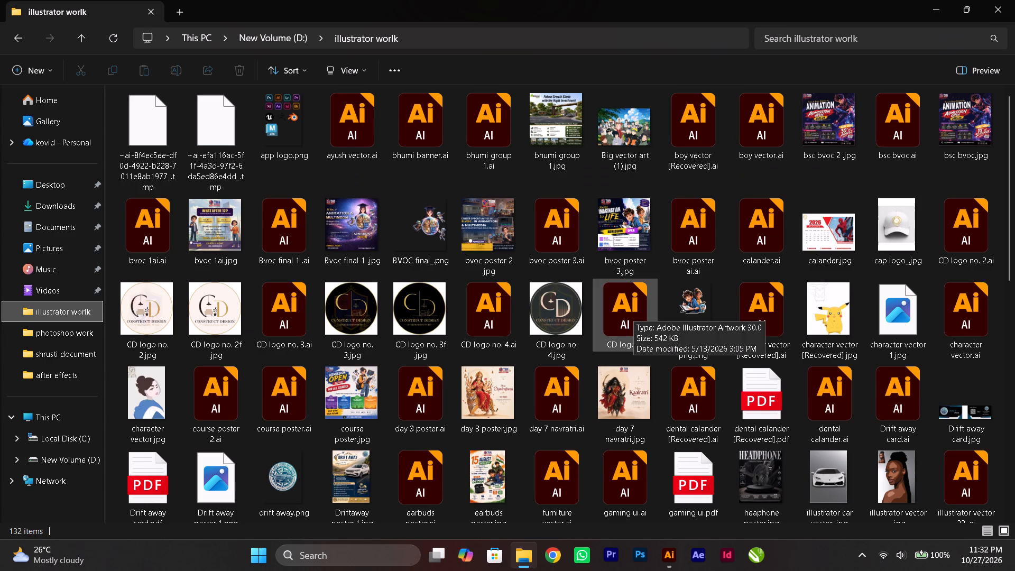
pyautogui.scroll(-1, 633, 311)
pyautogui.doubleClick(568, 310)
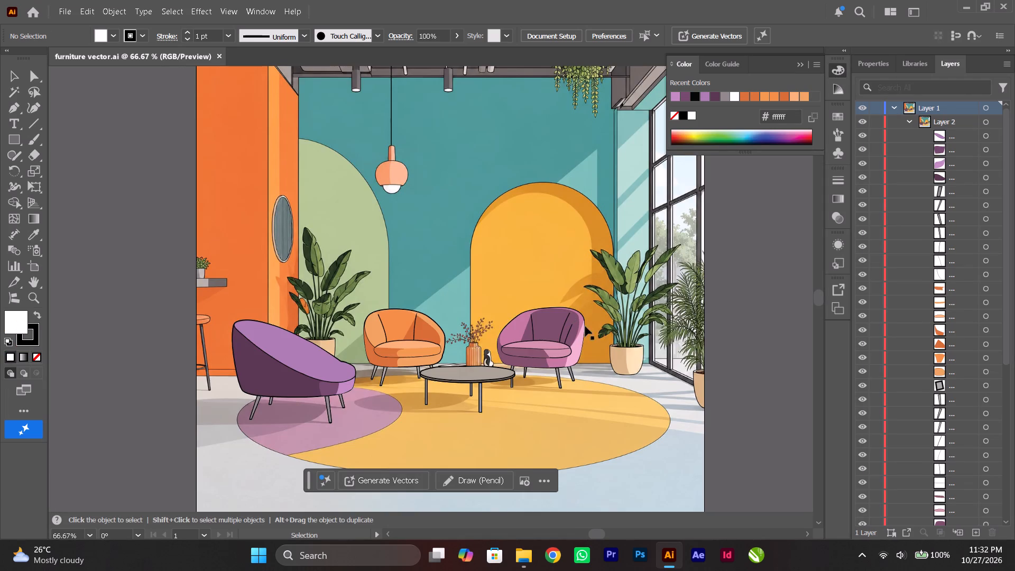
# Look over the whole furniture room illustration on its artboard.
pyautogui.scroll(2, 620, 377)
pyautogui.keyDown('alt'); pyautogui.scroll(-1, 620, 377); pyautogui.keyUp('alt')
pyautogui.scroll(-1, 620, 377)
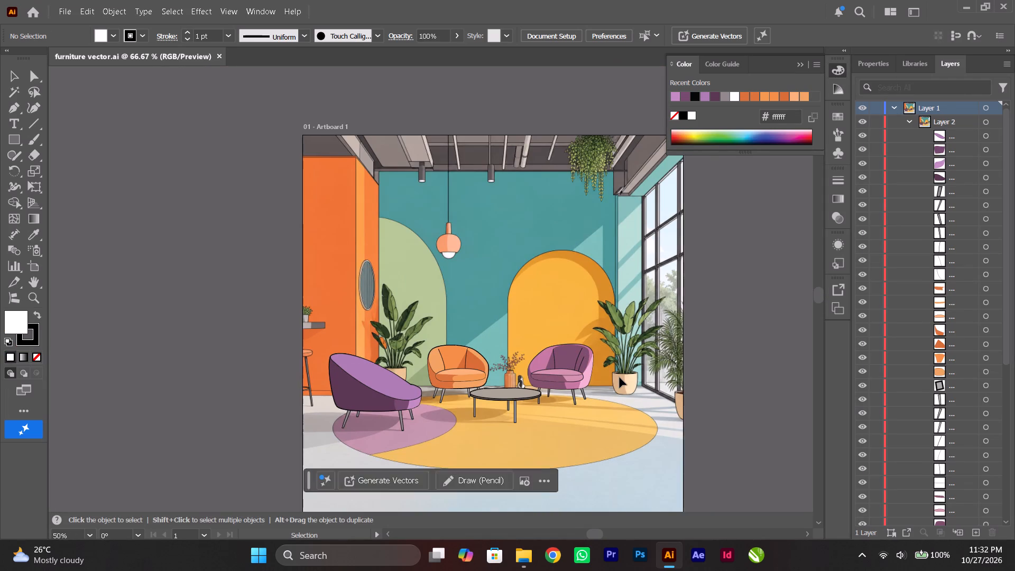
pyautogui.scroll(-1, 620, 377)
pyautogui.keyDown('ctrl'); pyautogui.scroll(-2, 620, 377); pyautogui.keyUp('ctrl')
pyautogui.keyDown('alt'); pyautogui.scroll(1, 620, 377); pyautogui.keyUp('alt')
pyautogui.keyDown('alt'); pyautogui.scroll(-1, 620, 377); pyautogui.keyUp('alt')
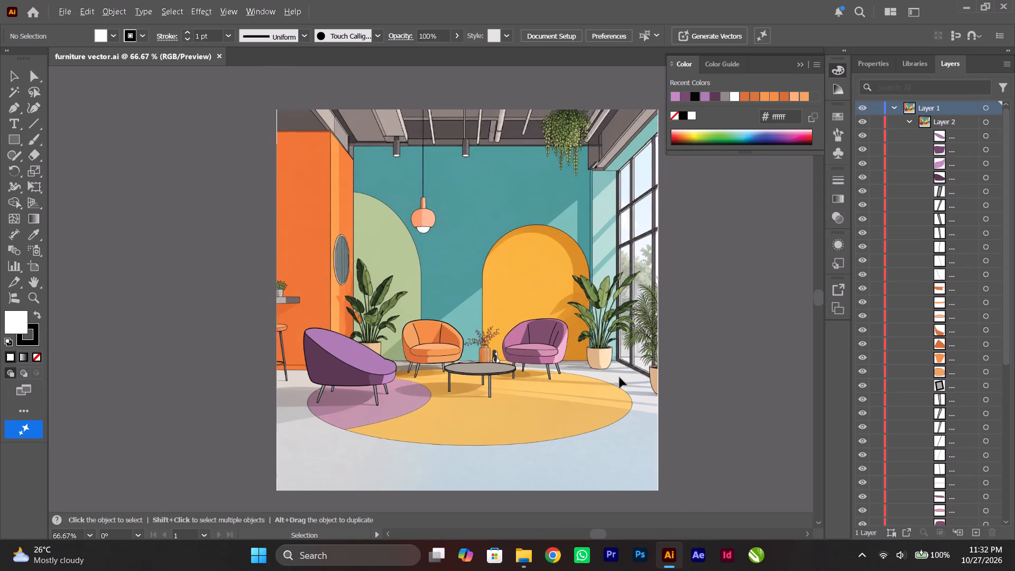
# Switch to Google Chrome, search for spotify and open the Spotify web player.
pyautogui.click(552, 557)
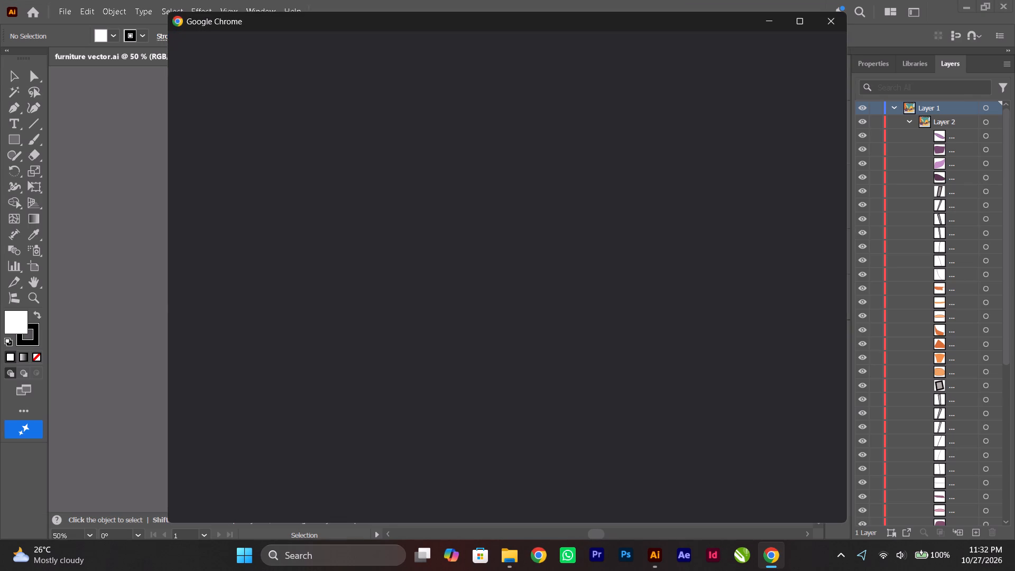
pyautogui.click(327, 335)
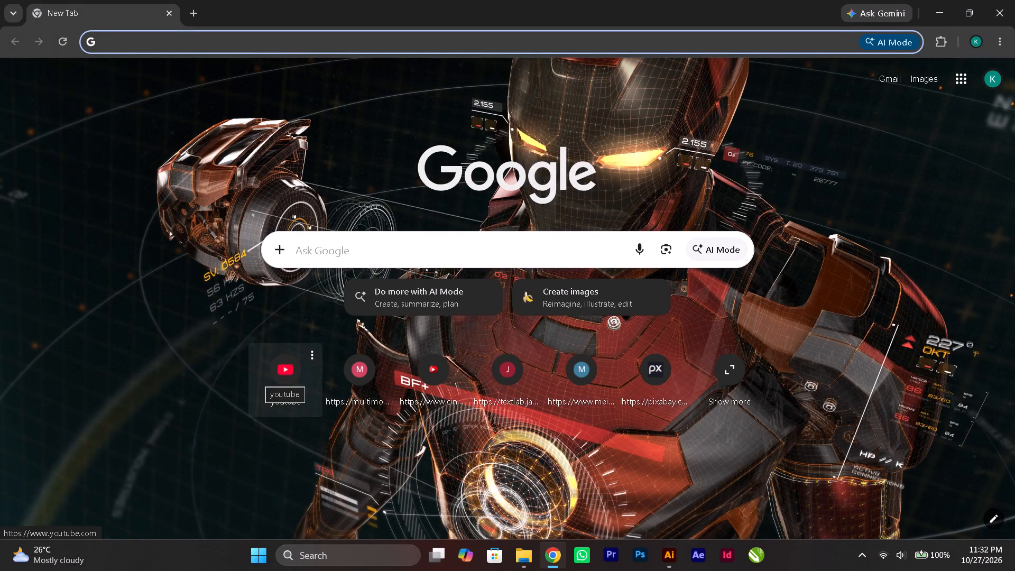
pyautogui.click(344, 247)
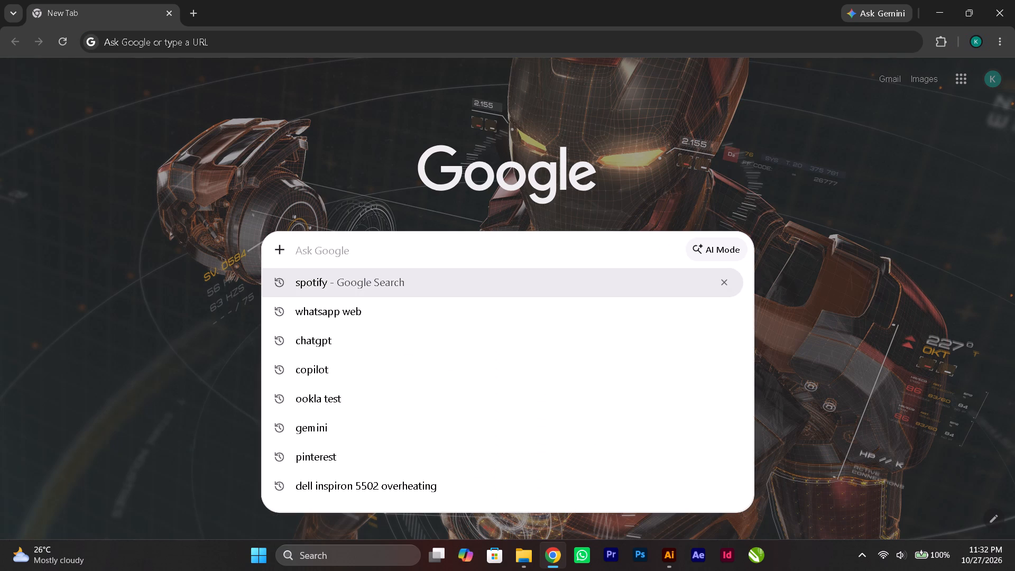
pyautogui.click(331, 290)
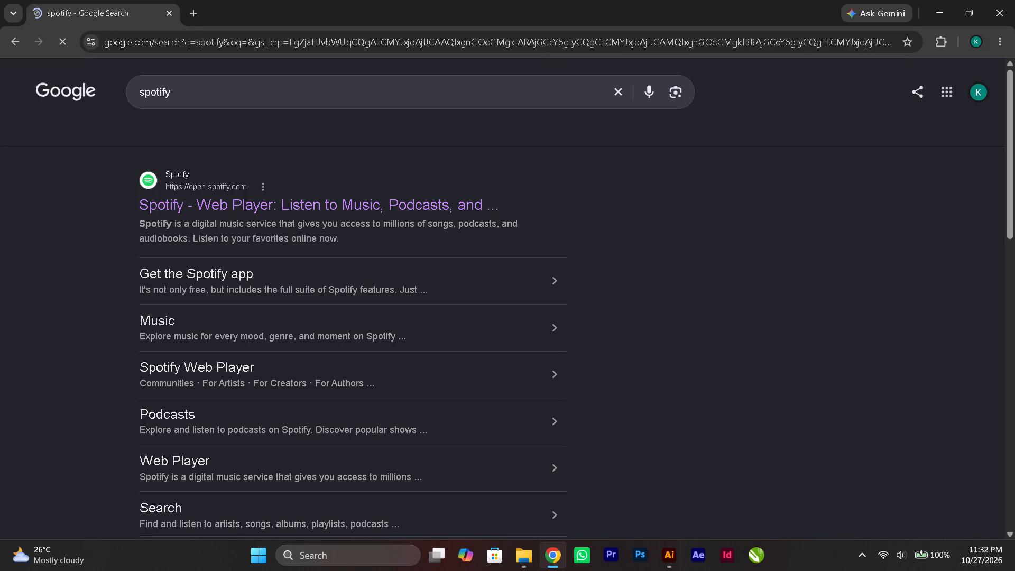
pyautogui.click(211, 206)
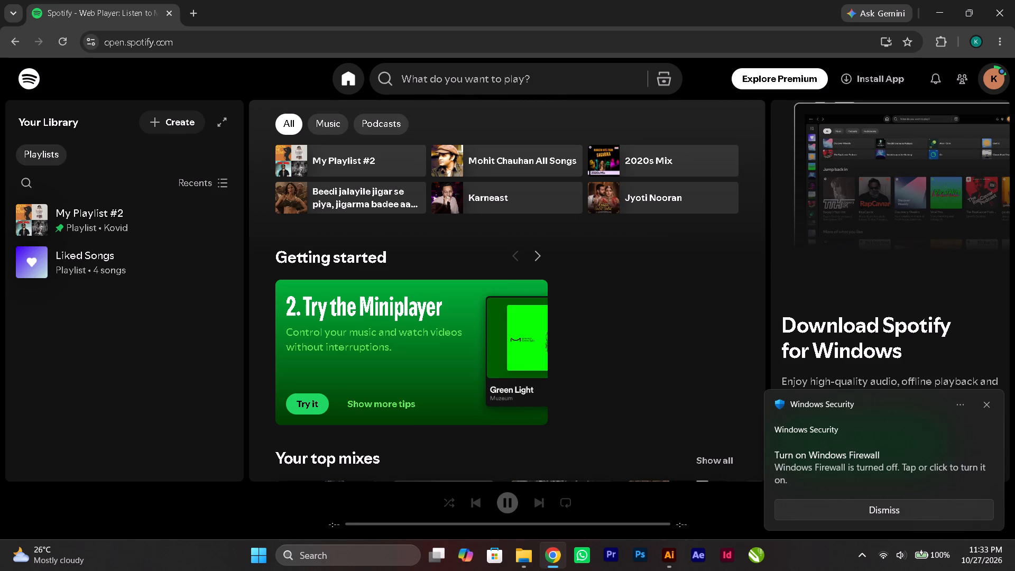
# Dismiss the Windows Security firewall notification covering the Spotify page.
pyautogui.click(989, 402)
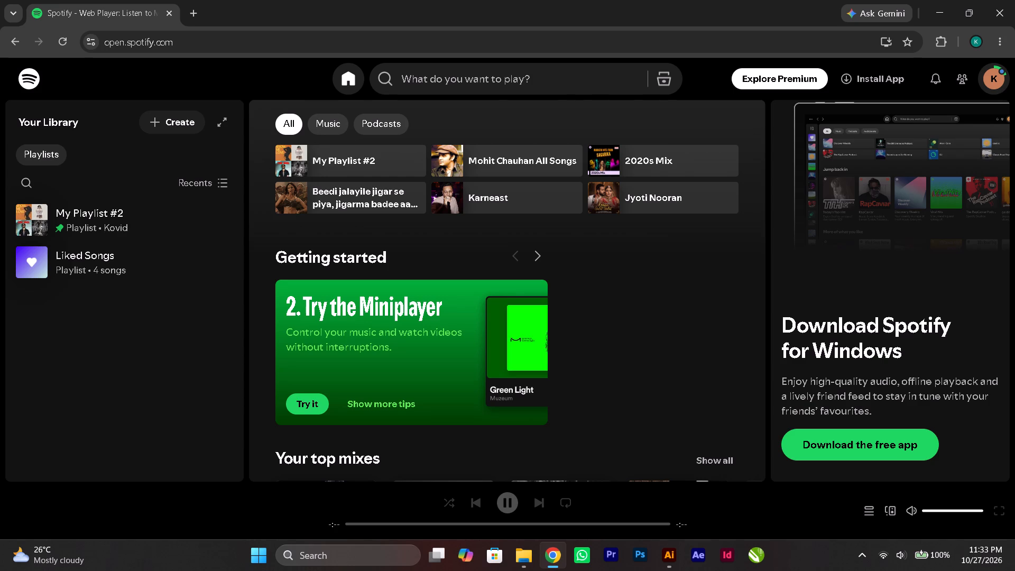
pyautogui.scroll(-2, 678, 360)
pyautogui.scroll(4, 678, 360)
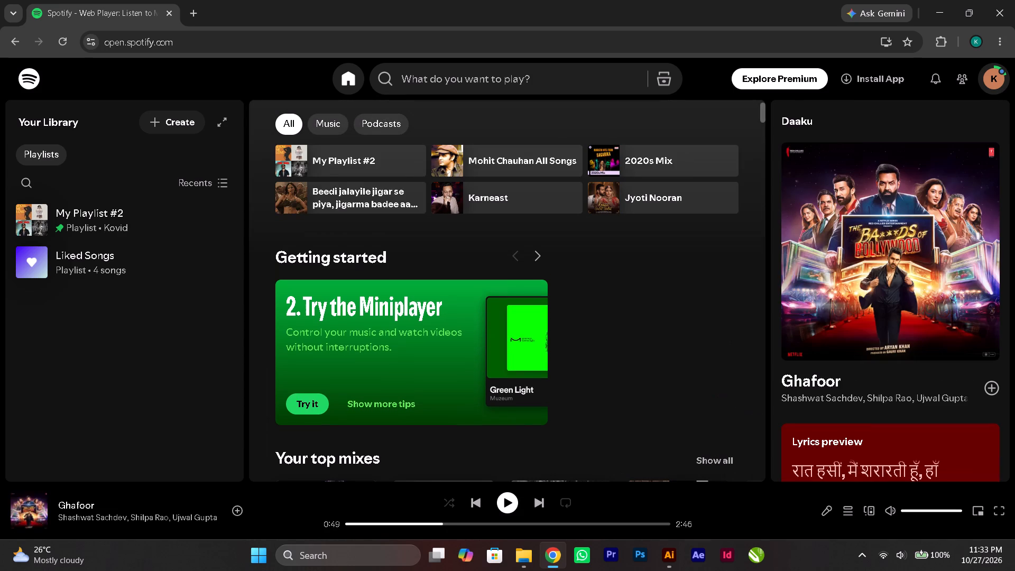
# Search Spotify for "ashika di rat".
pyautogui.click(486, 79)
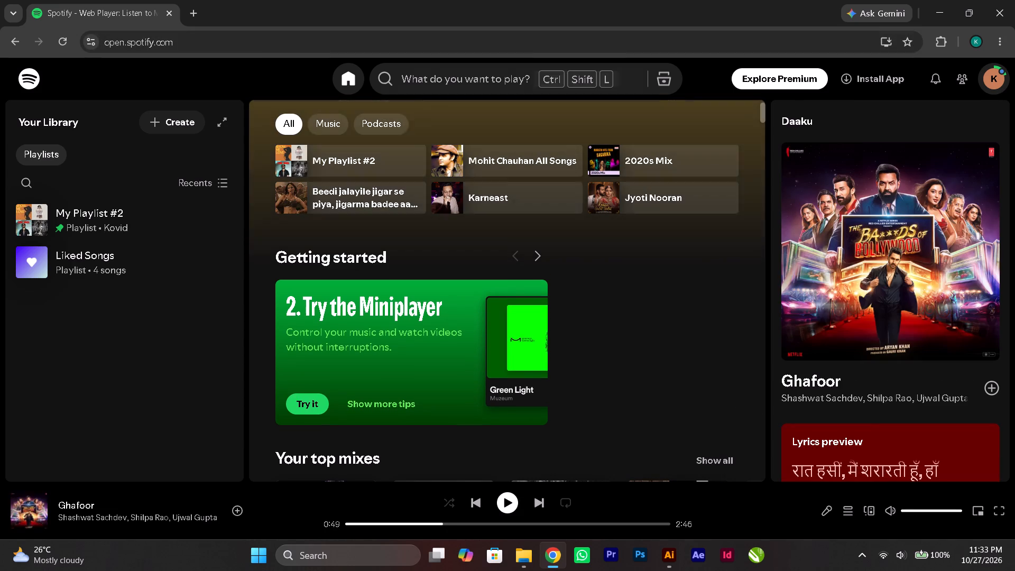
pyautogui.write('as')
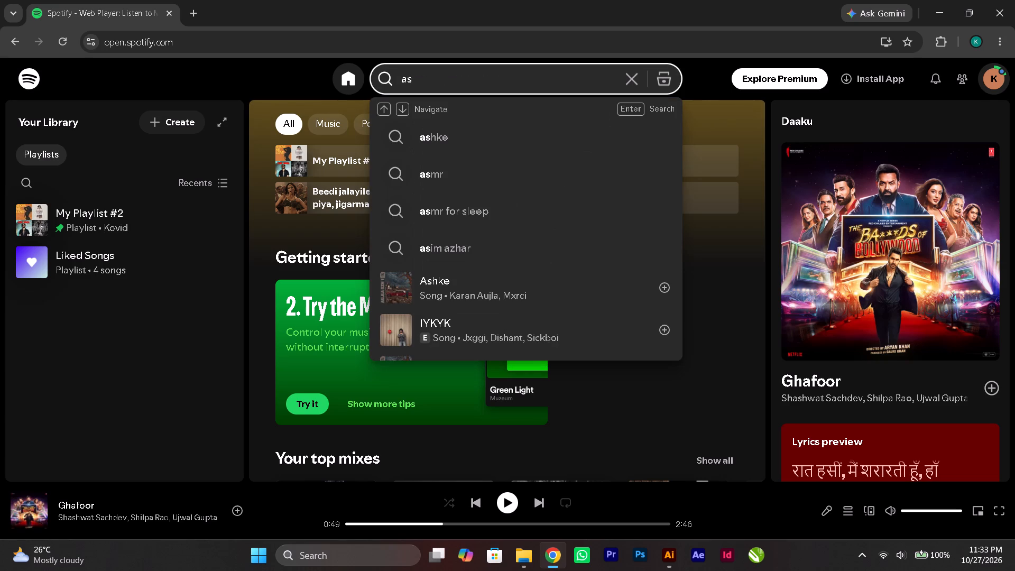
pyautogui.write('hika')
pyautogui.press('space')
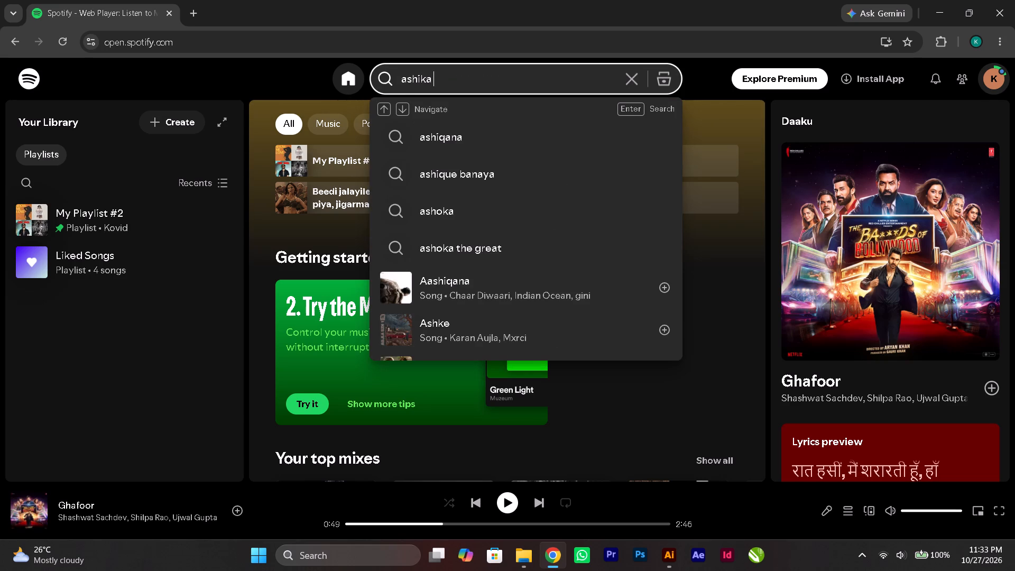
pyautogui.write('d')
pyautogui.press('e')
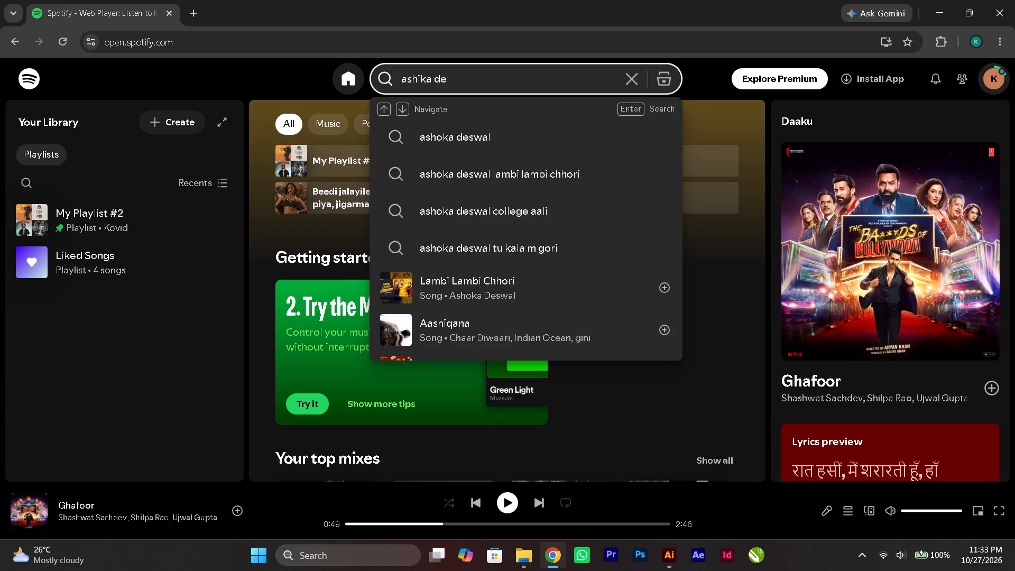
pyautogui.press('BackSpace')
pyautogui.press('i')
pyautogui.press('space')
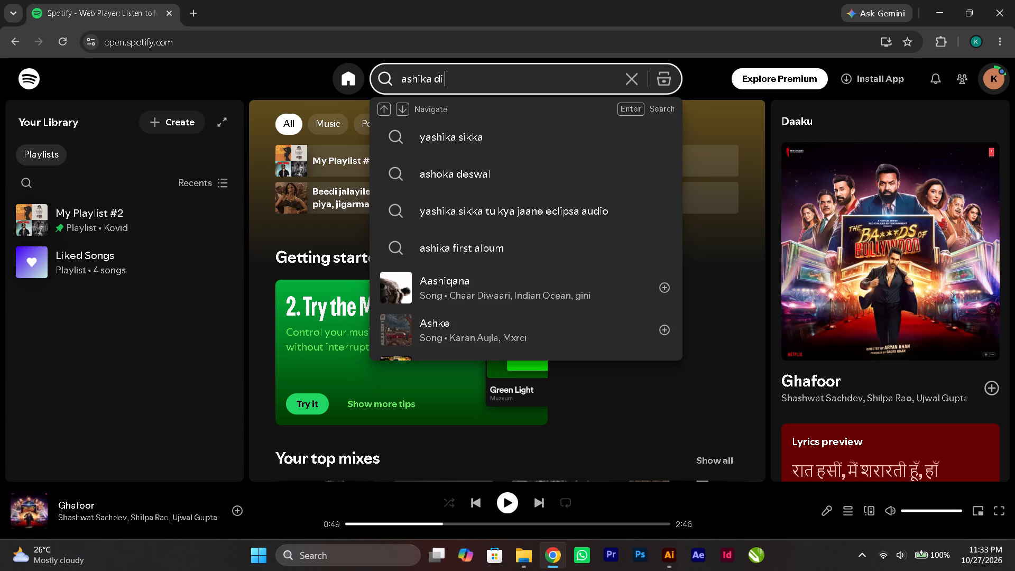
pyautogui.write('rat')
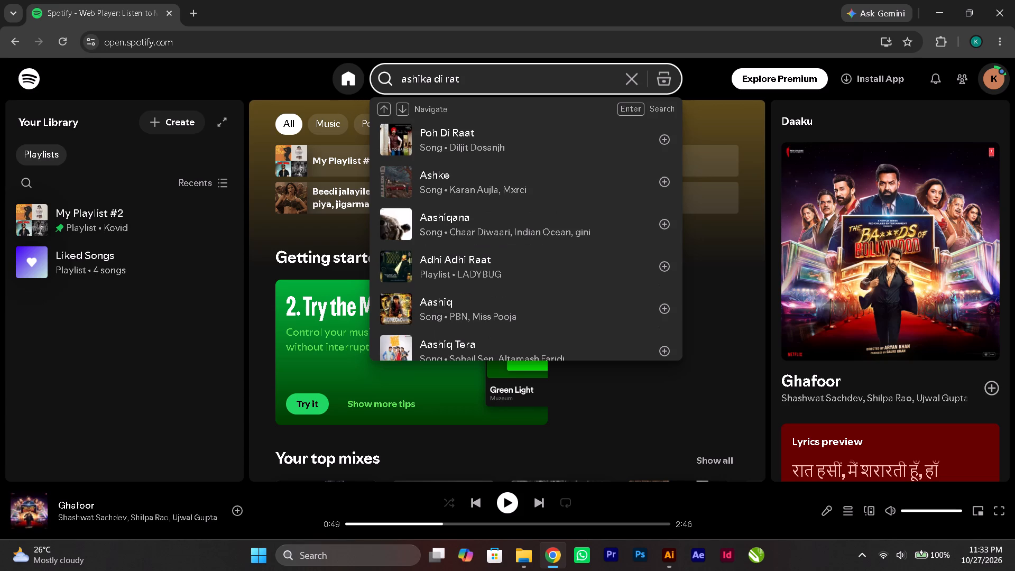
# Look through the suggested songs, artists and playlists for the wanted track.
pyautogui.scroll(-3, 454, 222)
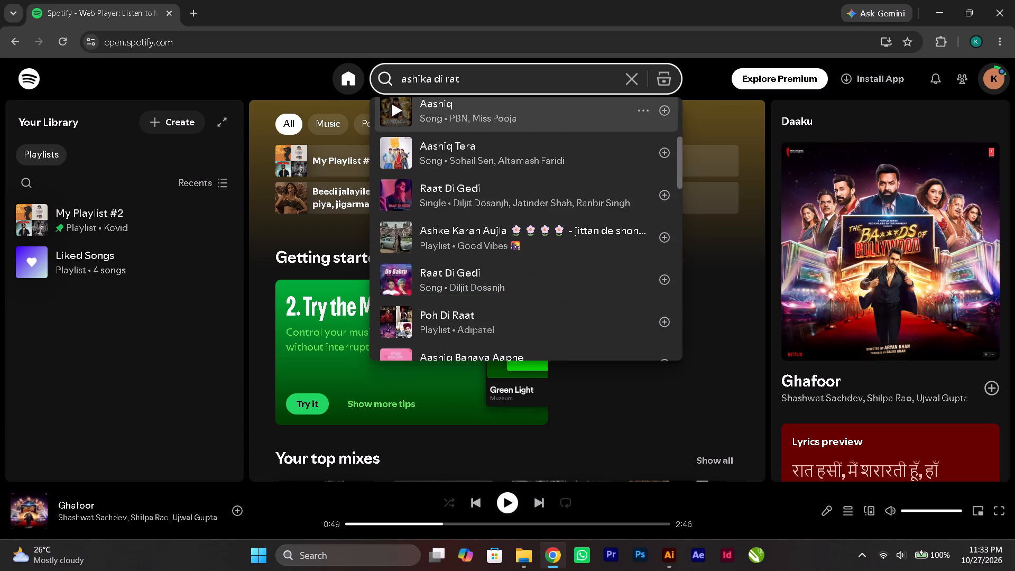
pyautogui.scroll(-4, 454, 222)
pyautogui.scroll(1, 454, 222)
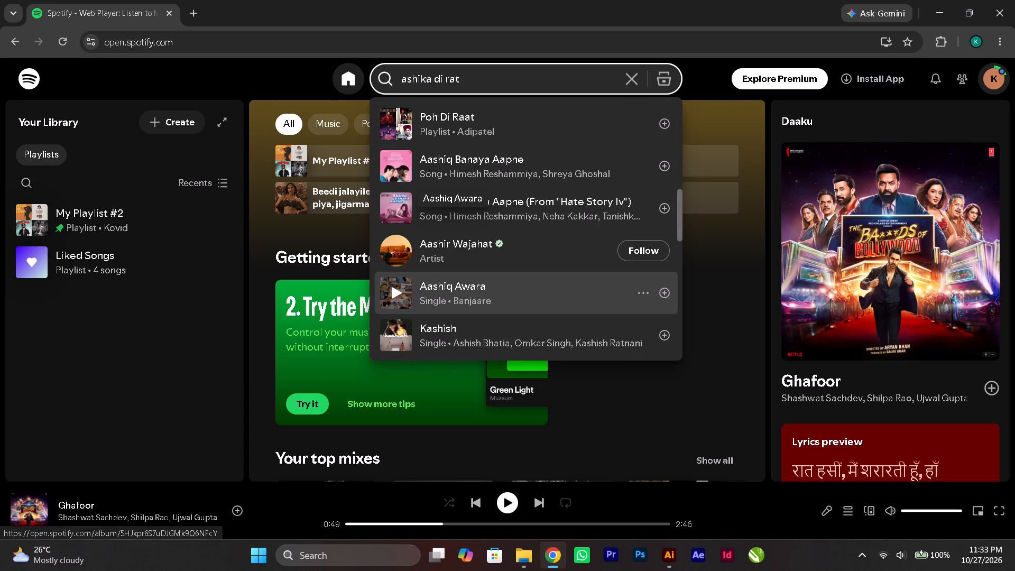
pyautogui.scroll(2, 454, 222)
pyautogui.scroll(-2, 454, 222)
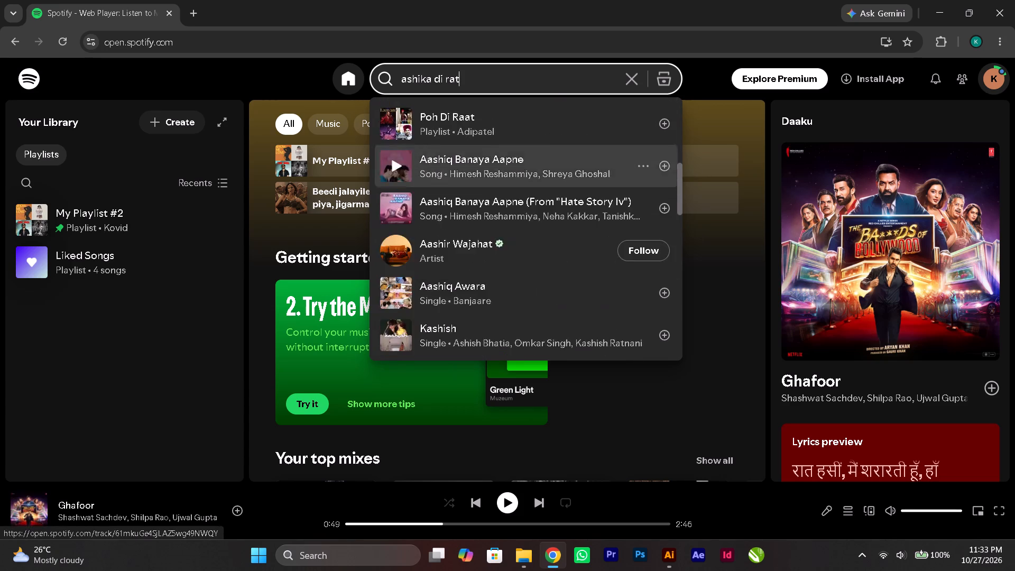
pyautogui.scroll(-2, 454, 222)
pyautogui.scroll(3, 454, 222)
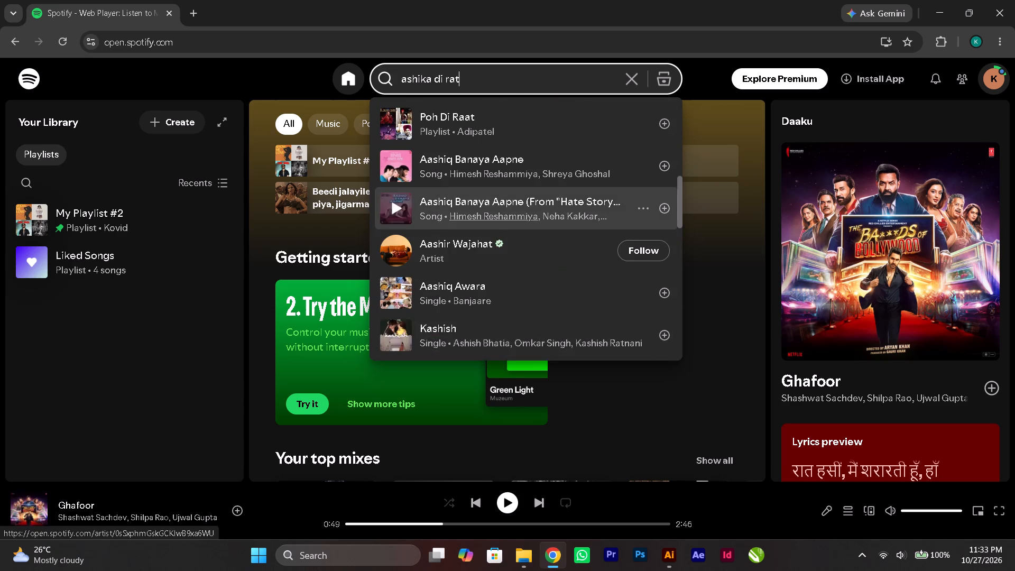
pyautogui.scroll(-4, 454, 222)
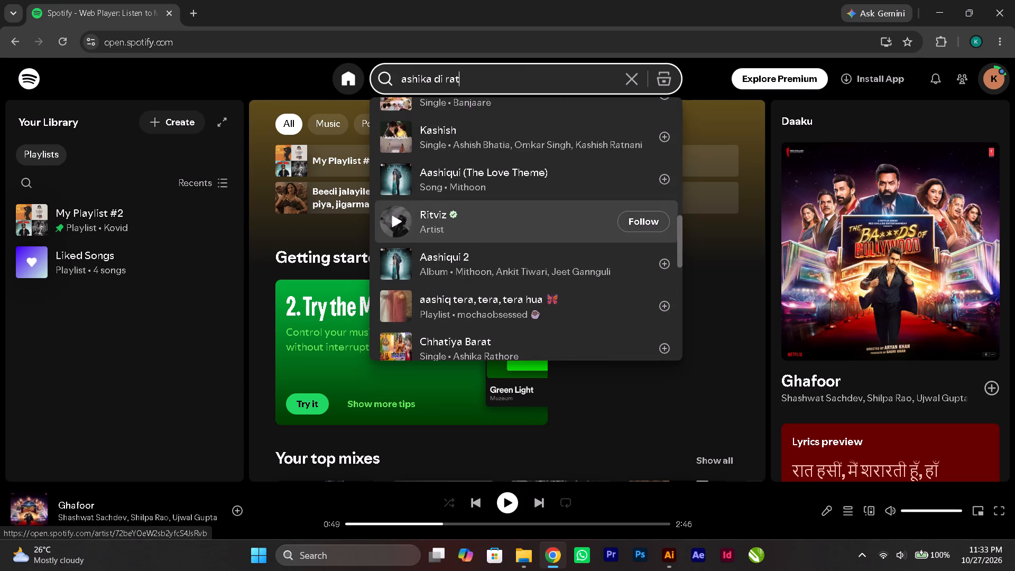
pyautogui.scroll(-6, 454, 222)
pyautogui.scroll(7, 454, 222)
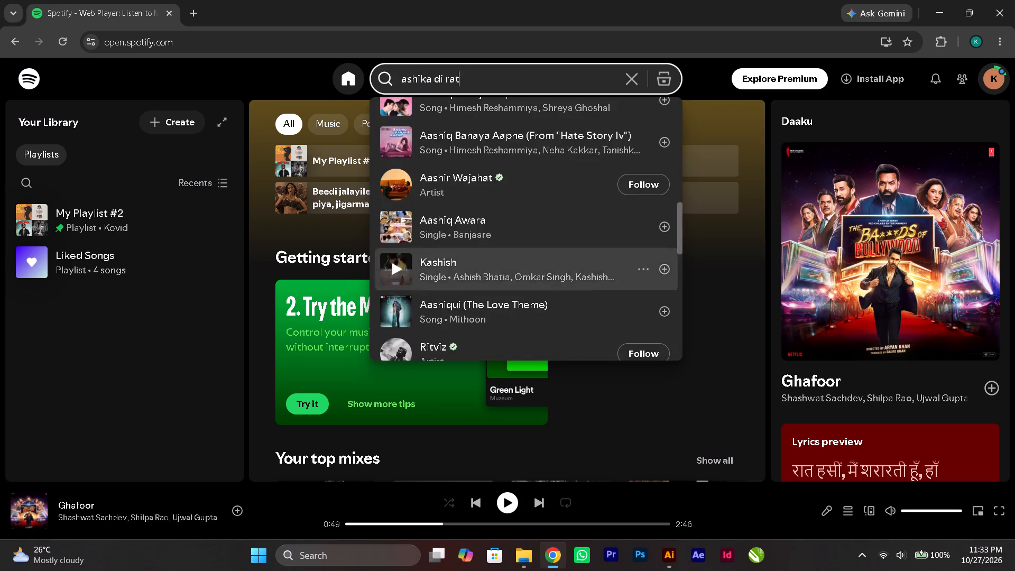
pyautogui.scroll(16, 454, 222)
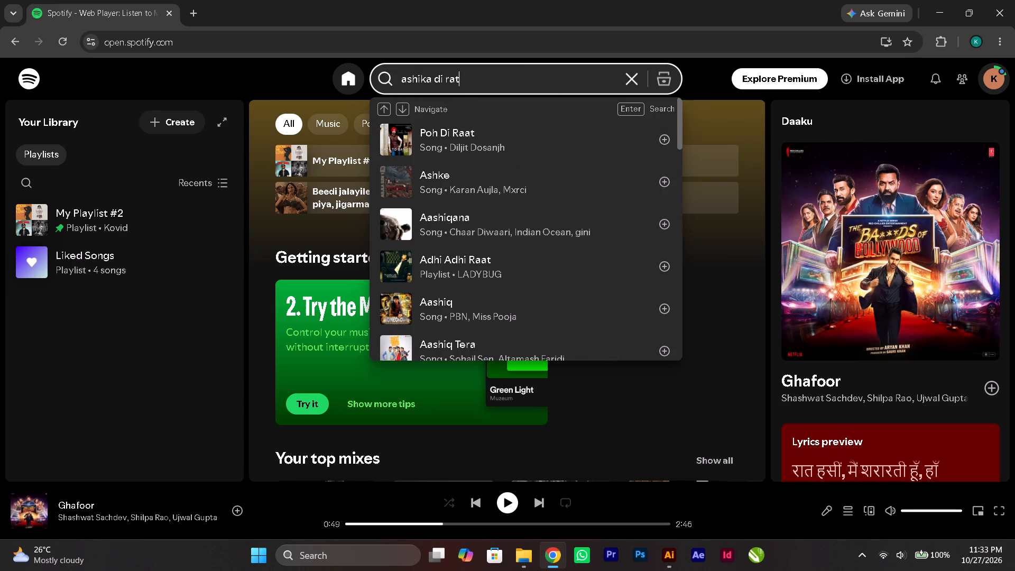
# Replace the Spotify search text with "bads of bollywood" and run the search.
pyautogui.click(636, 77)
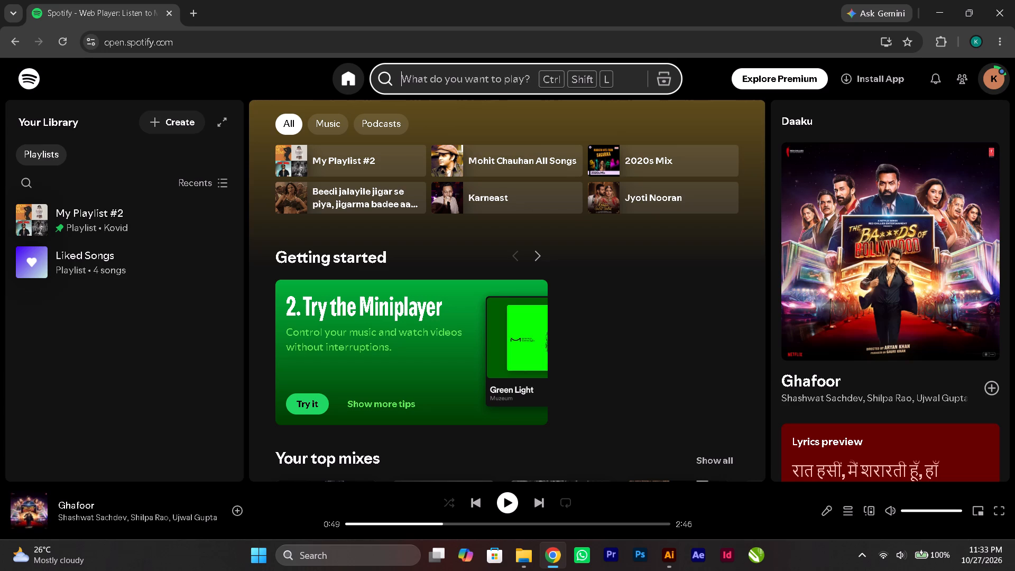
pyautogui.write('ba')
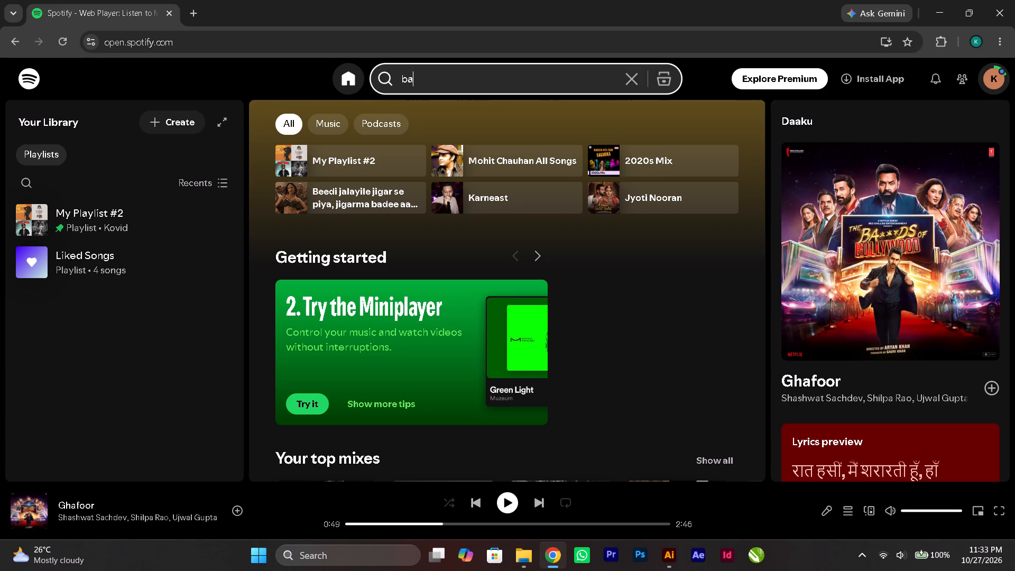
pyautogui.write('ds')
pyautogui.press('space')
pyautogui.write('of')
pyautogui.press('space')
pyautogui.write('boll')
pyautogui.write('ywood')
pyautogui.press('Return')
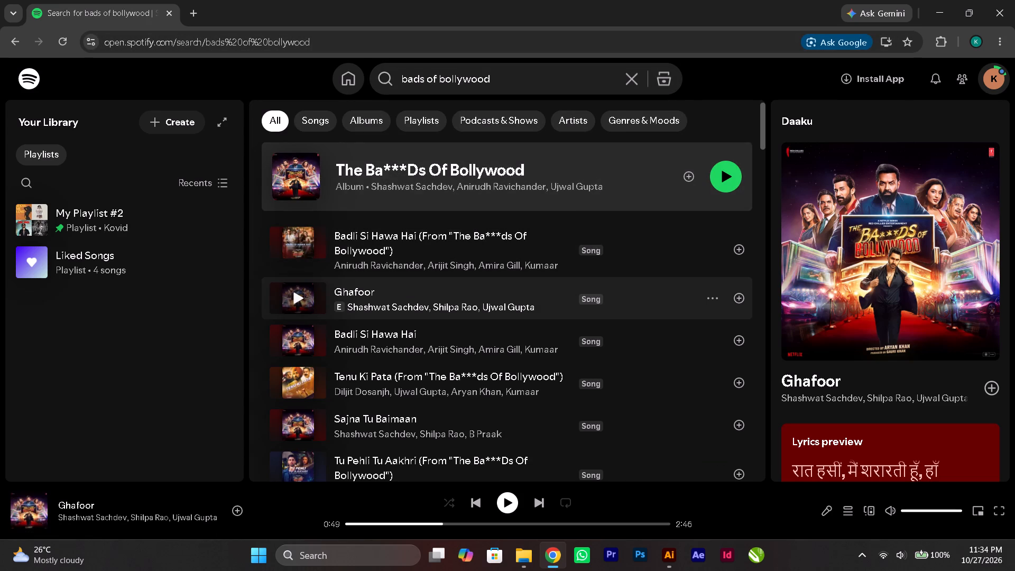
# Look through the songs, albums and playlists in the "bads of bollywood" results for the wanted track.
pyautogui.scroll(-1, 658, 287)
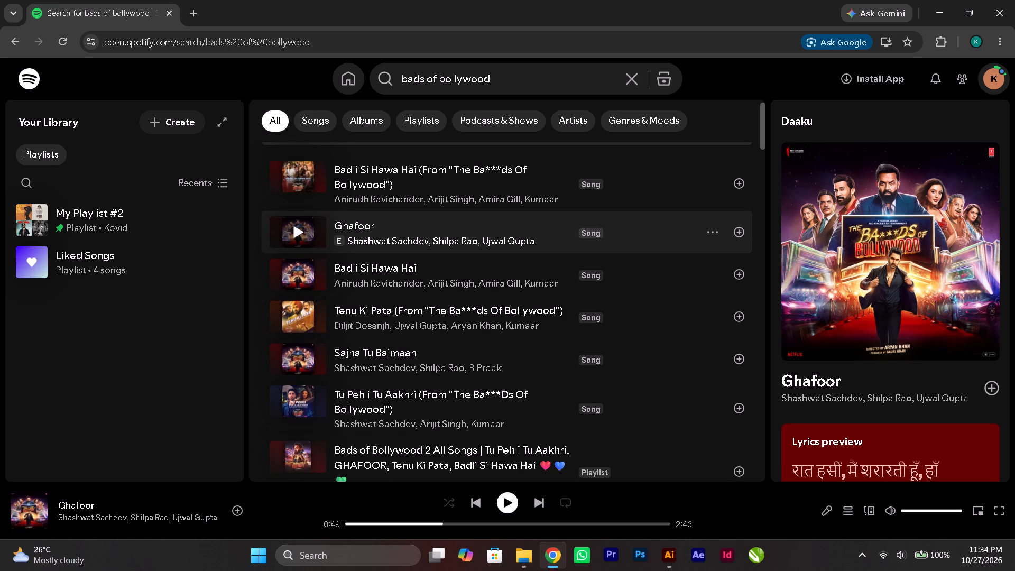
pyautogui.scroll(-3, 659, 287)
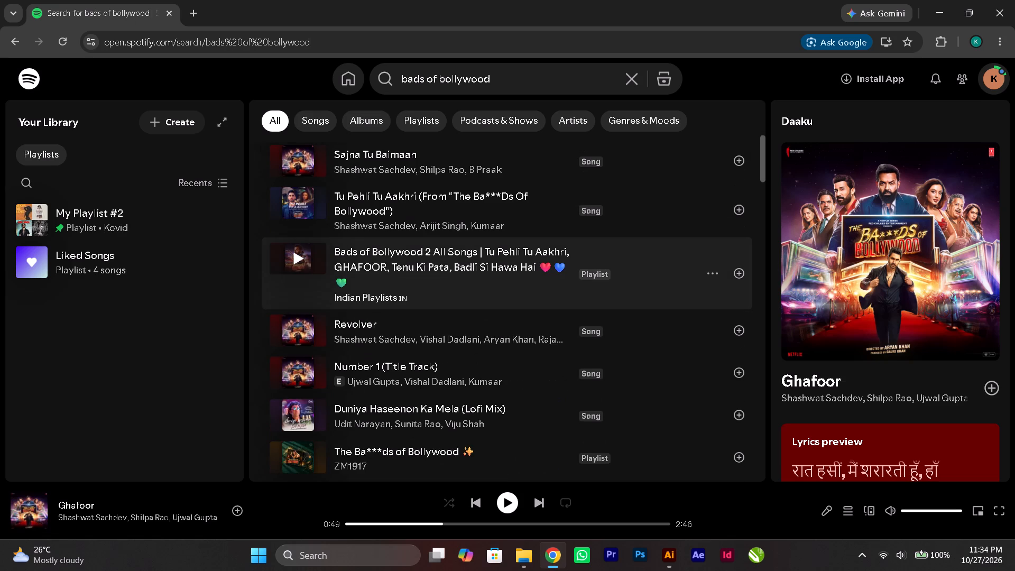
pyautogui.scroll(-5, 659, 287)
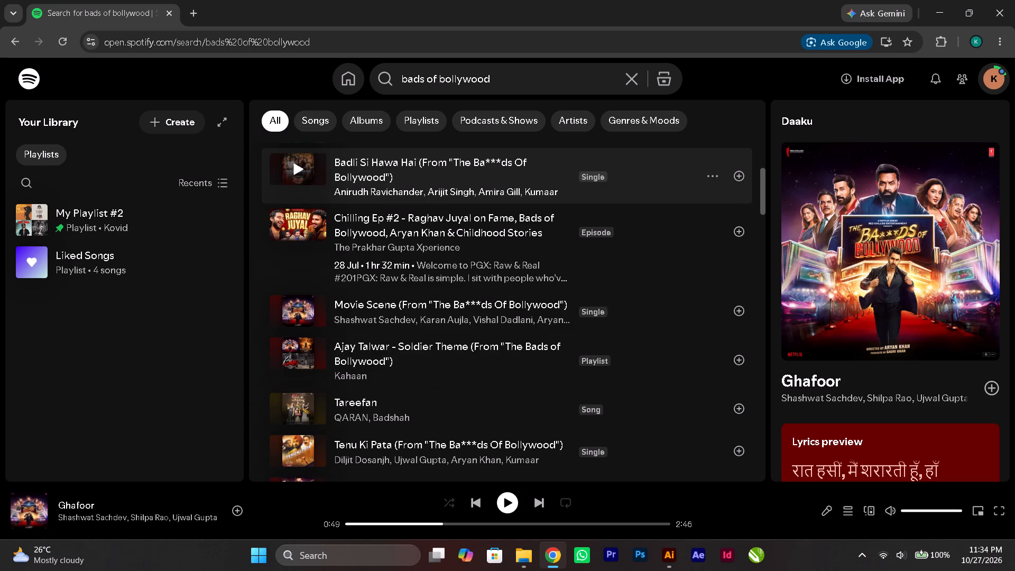
pyautogui.scroll(-4, 659, 287)
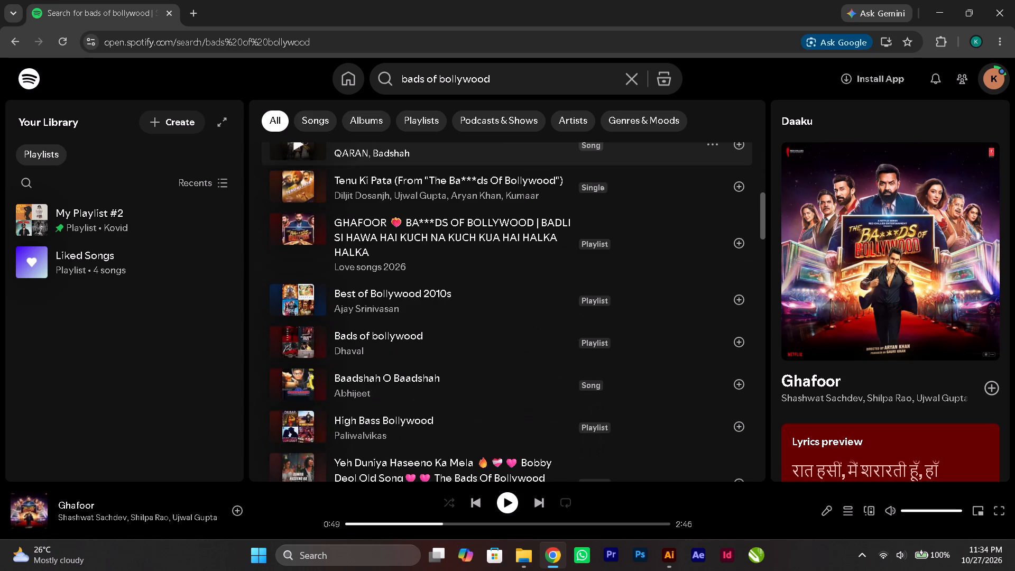
pyautogui.scroll(-11, 659, 287)
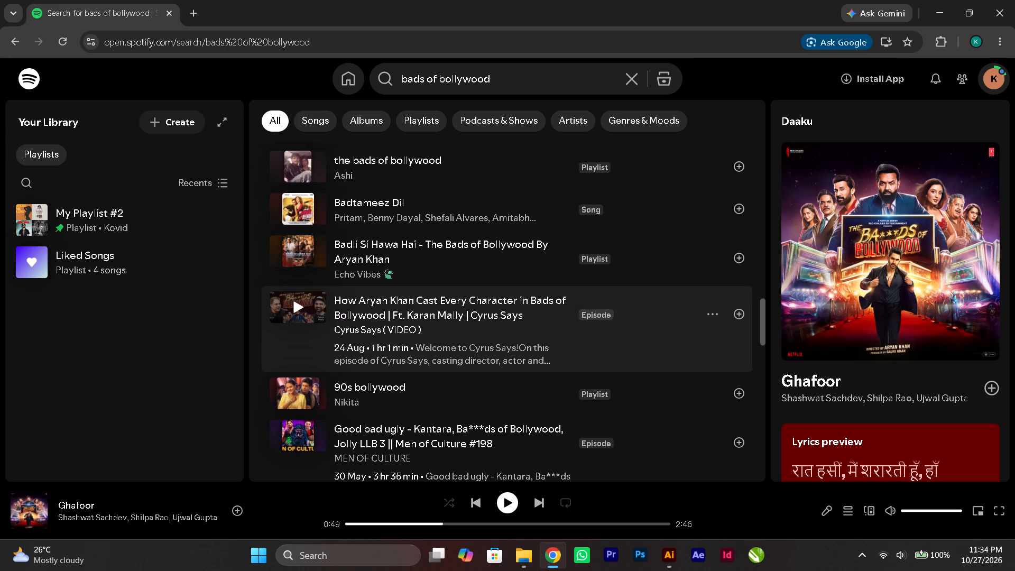
pyautogui.scroll(-8, 659, 287)
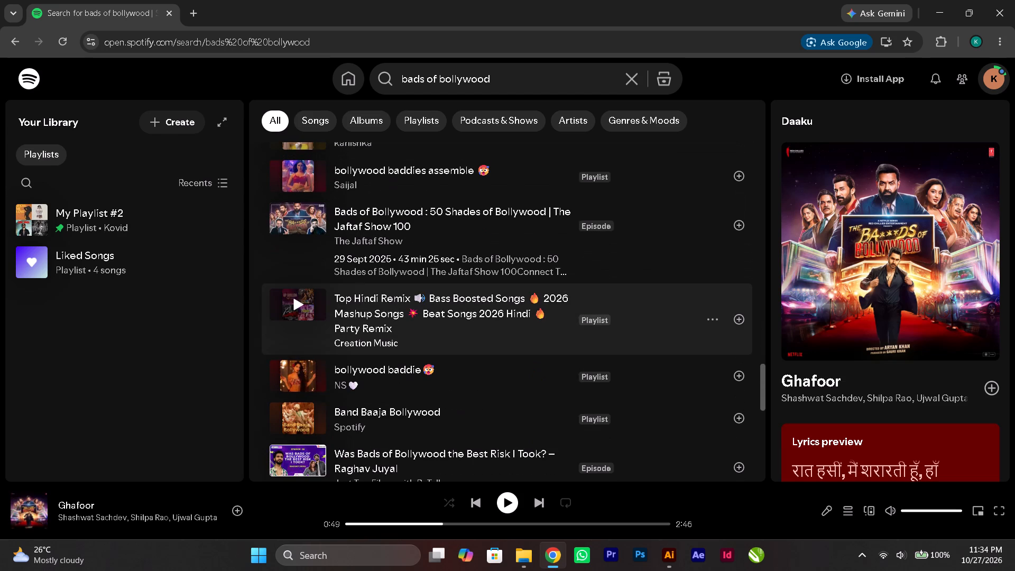
pyautogui.scroll(-6, 659, 286)
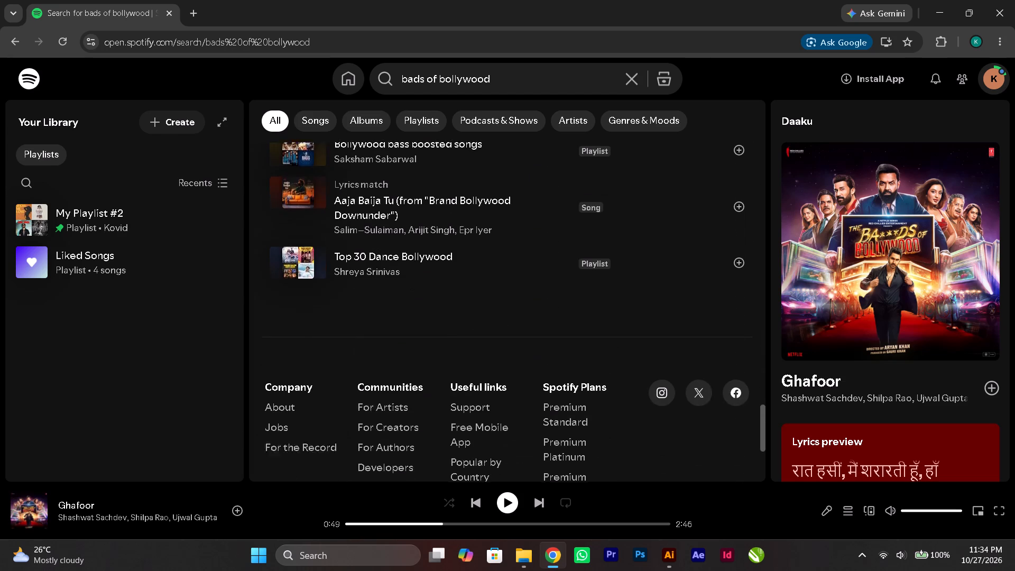
pyautogui.scroll(-1, 659, 286)
# Clear the search text and return to the Spotify home page with the search box ready.
pyautogui.click(626, 78)
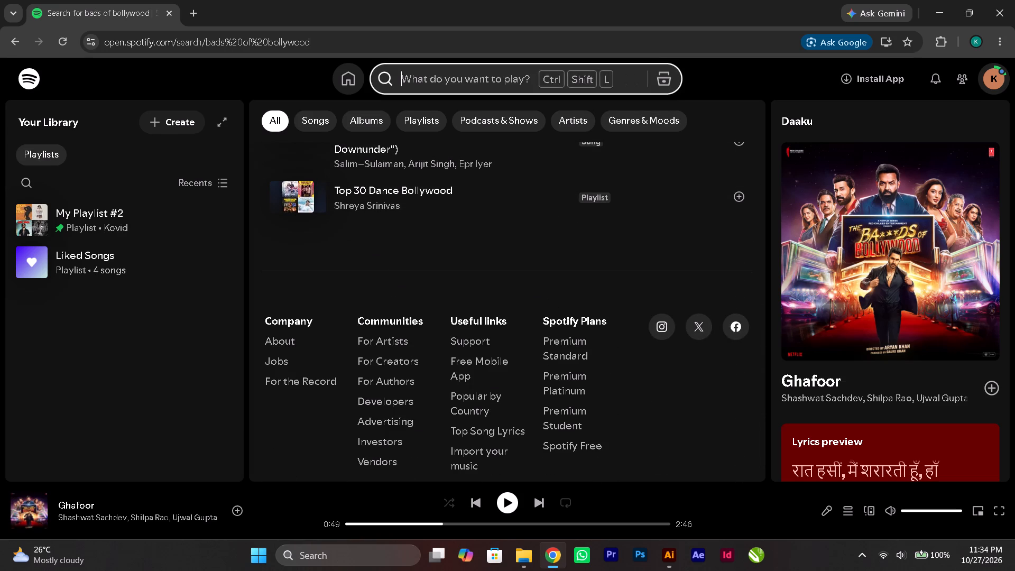
pyautogui.click(198, 339)
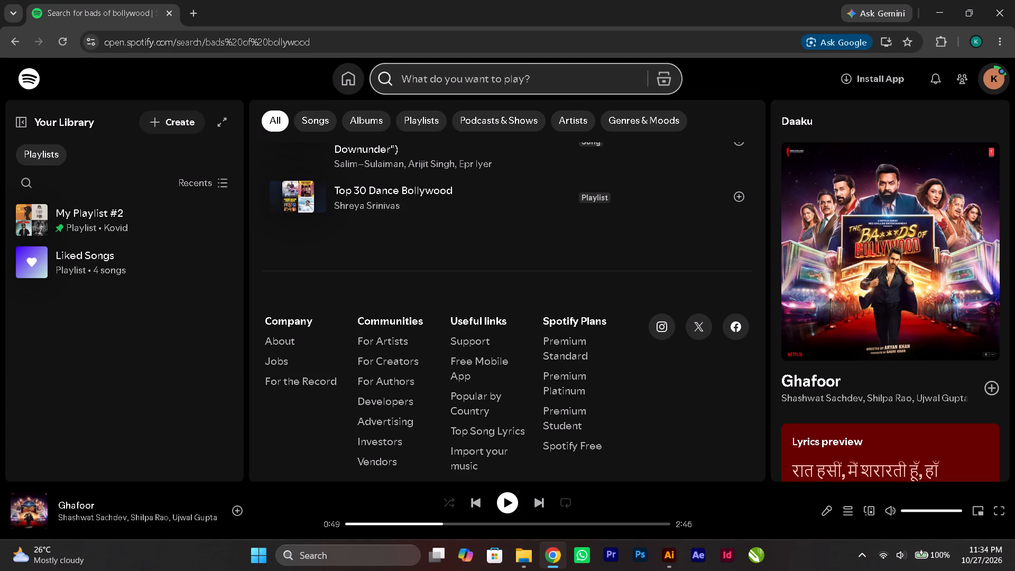
pyautogui.click(352, 77)
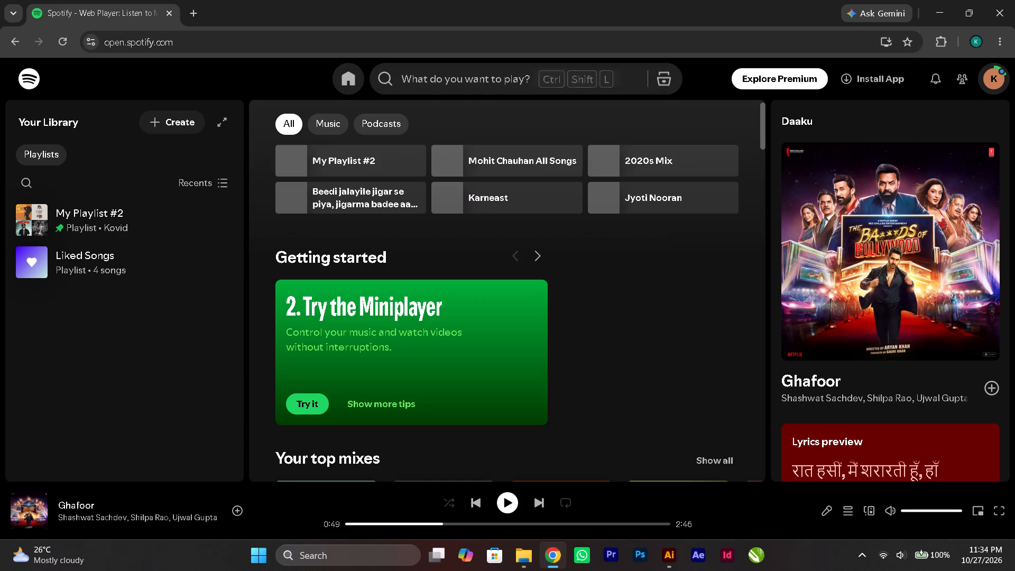
pyautogui.click(458, 80)
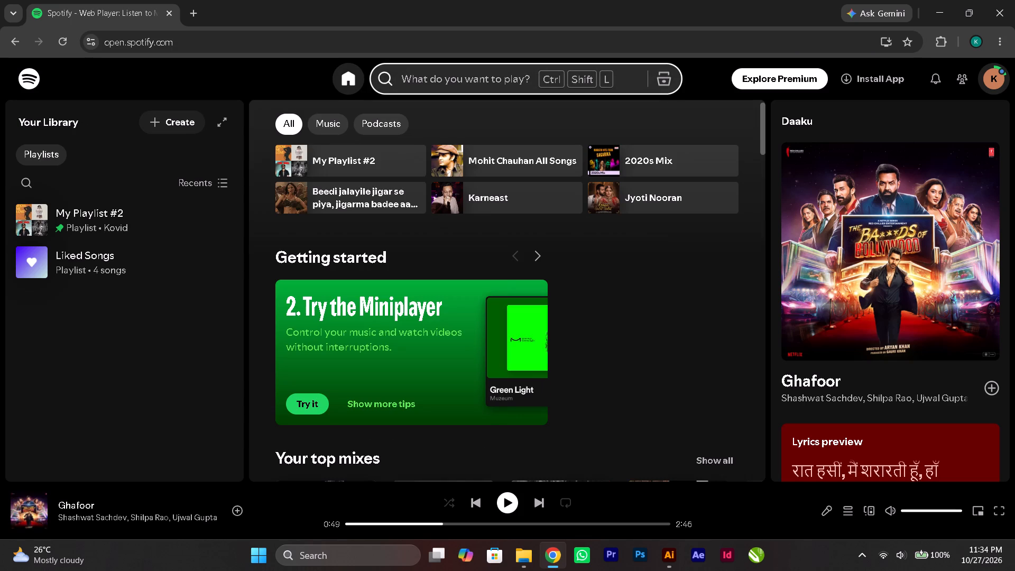
# Open YouTube in a new browser tab.
pyautogui.click(198, 12)
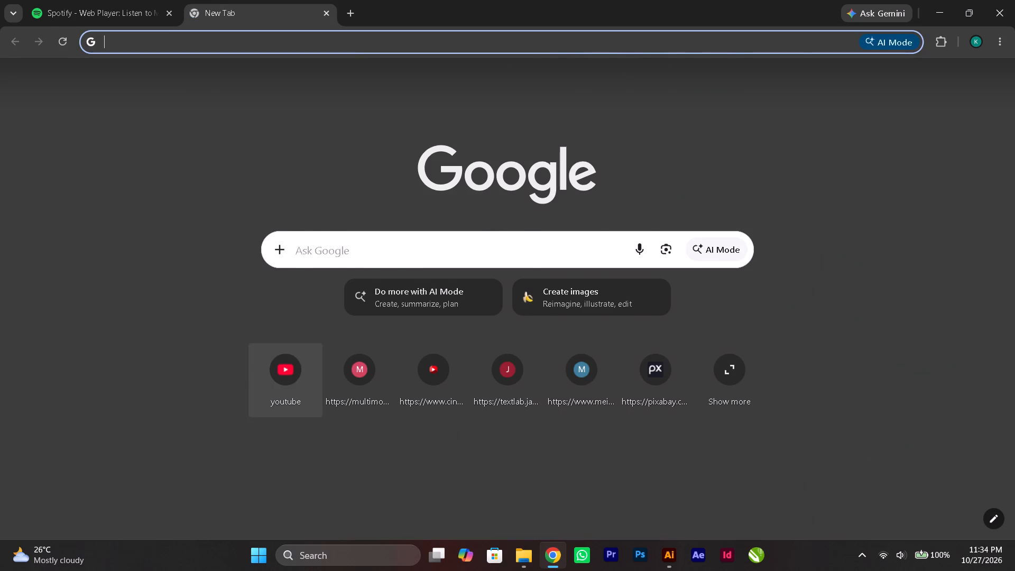
pyautogui.click(282, 366)
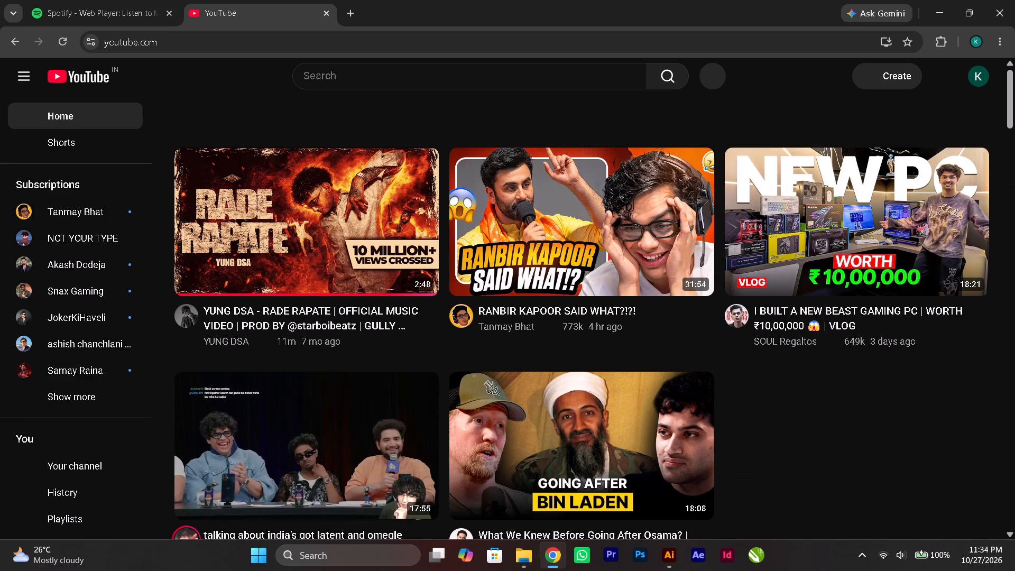
pyautogui.scroll(-2, 1014, 273)
pyautogui.scroll(7, 1014, 273)
# Search YouTube for the suggested "ashika di raat badi rangeen" to identify the song, and return to a cleared home page.
pyautogui.click(464, 71)
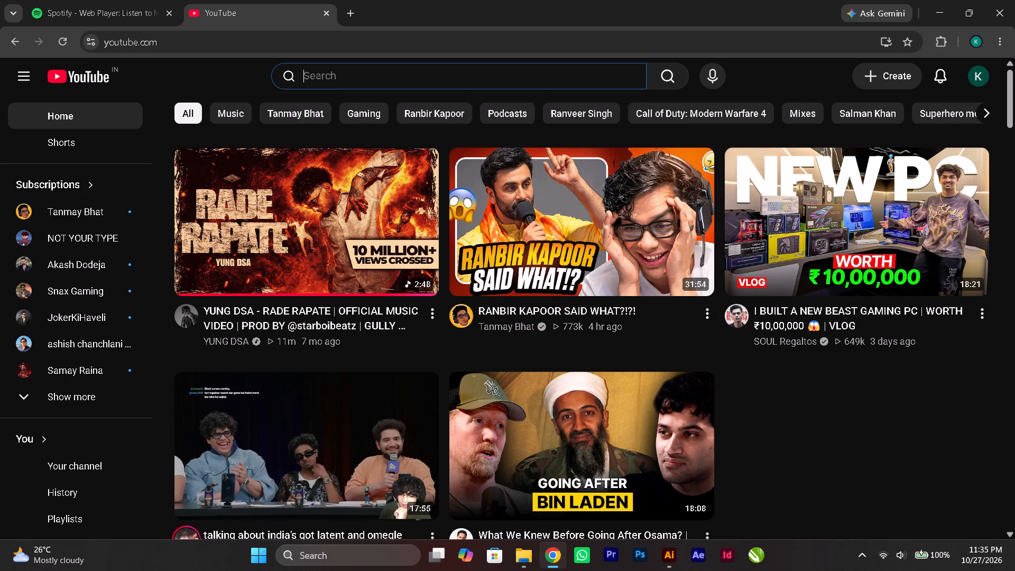
pyautogui.write('ashika')
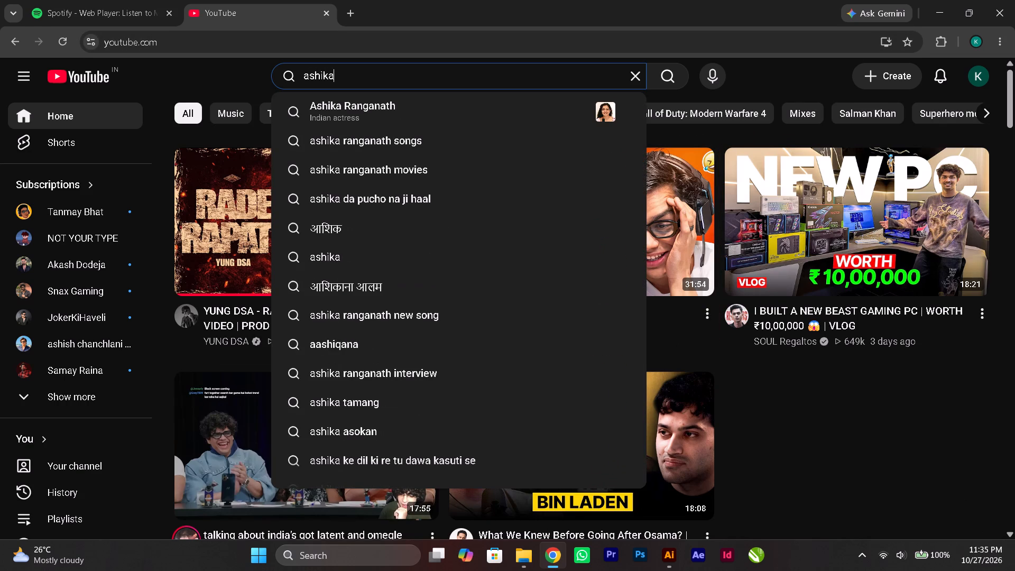
pyautogui.press('space')
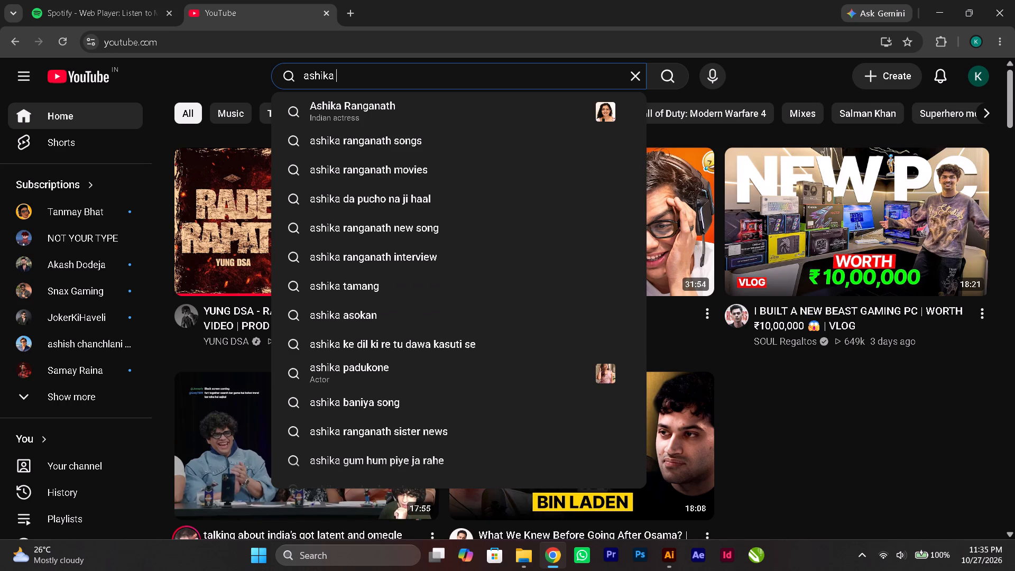
pyautogui.write('di r')
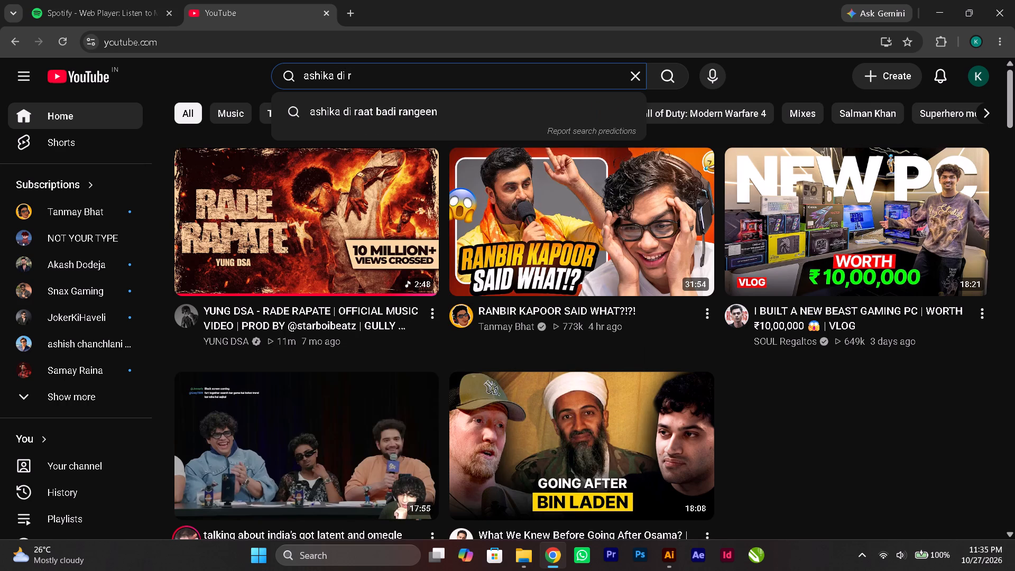
pyautogui.press('Down')
pyautogui.press('Return')
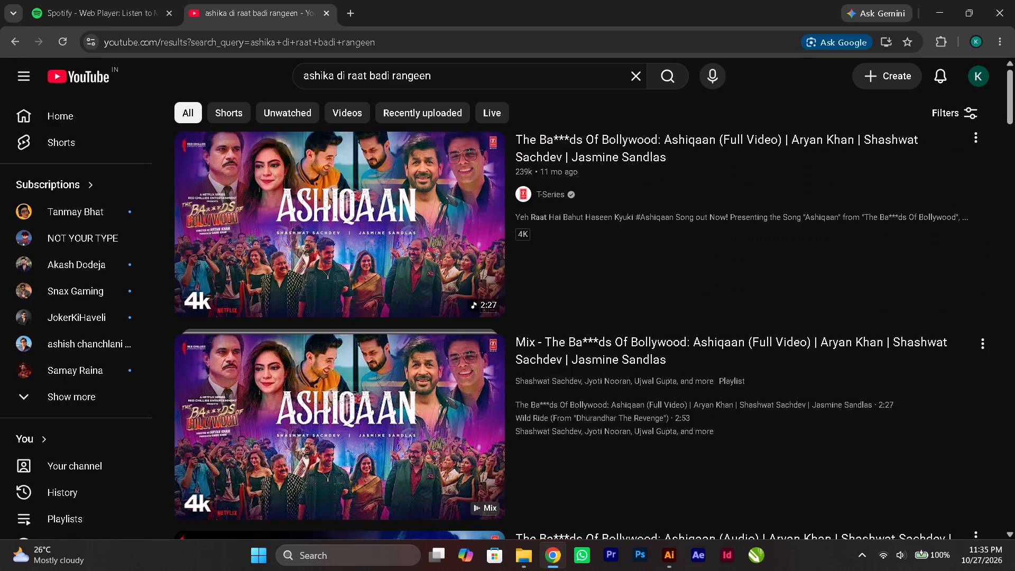
pyautogui.click(15, 41)
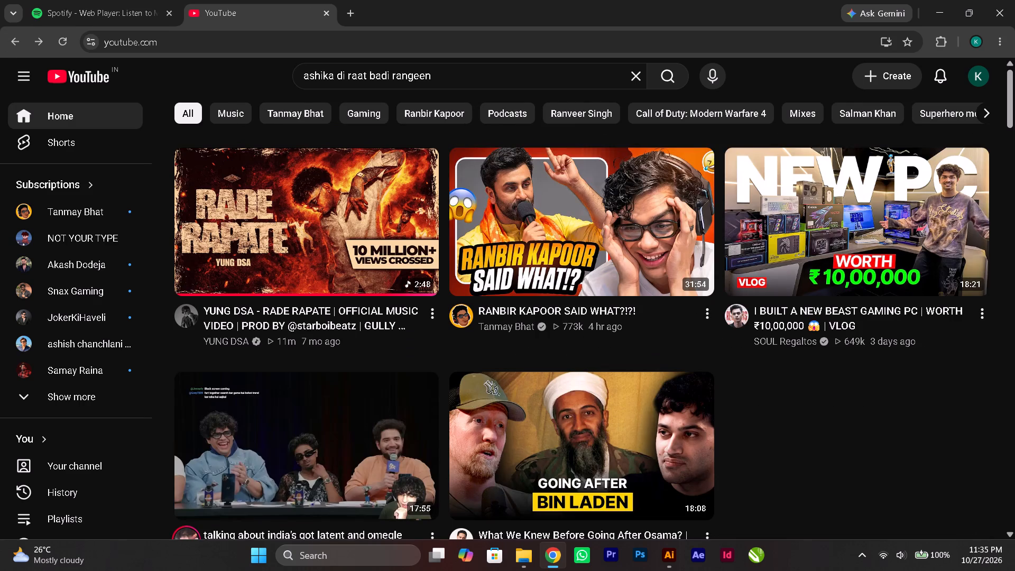
pyautogui.click(637, 79)
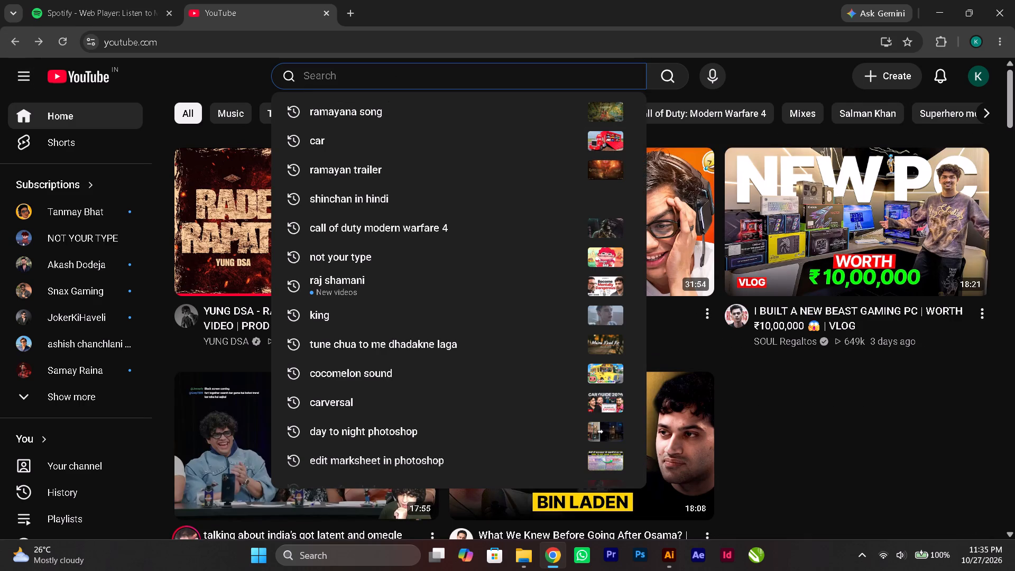
# Switch back to Spotify, search for "ashiq" and play the song Ashiqaan by Shashwat Sachdev and Jasmine Sandlas.
pyautogui.click(69, 0)
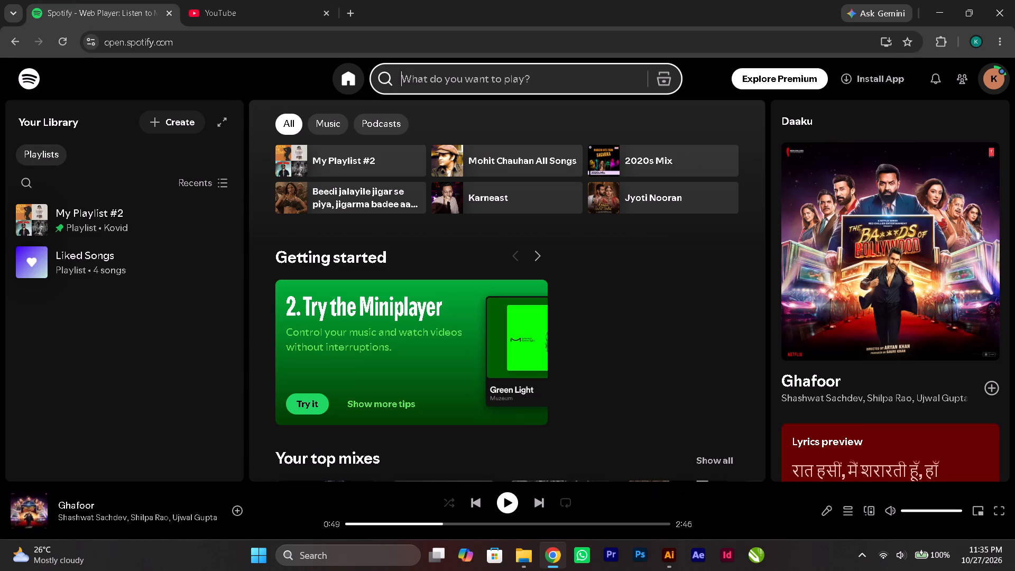
pyautogui.write('ashiq')
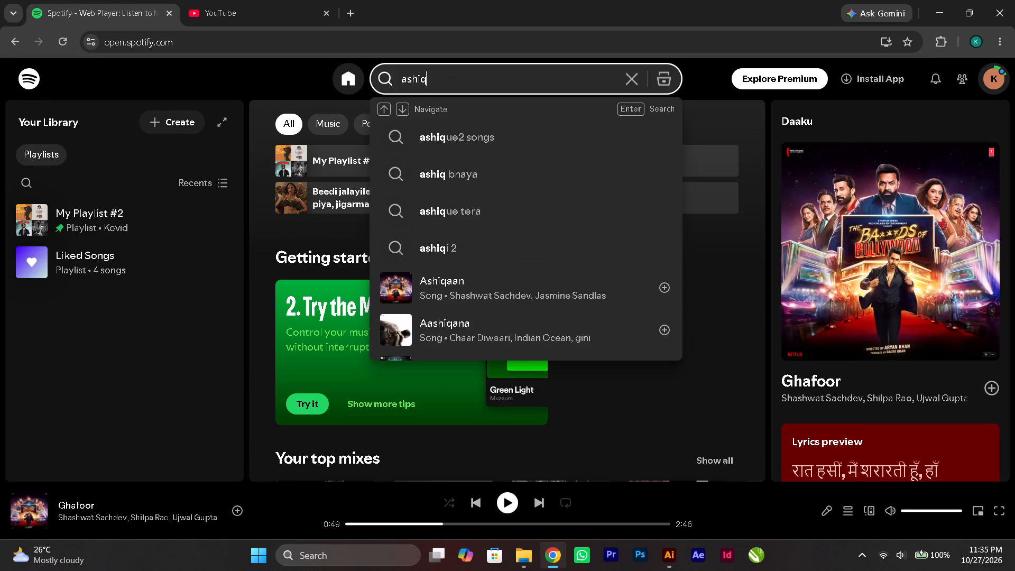
pyautogui.click(403, 284)
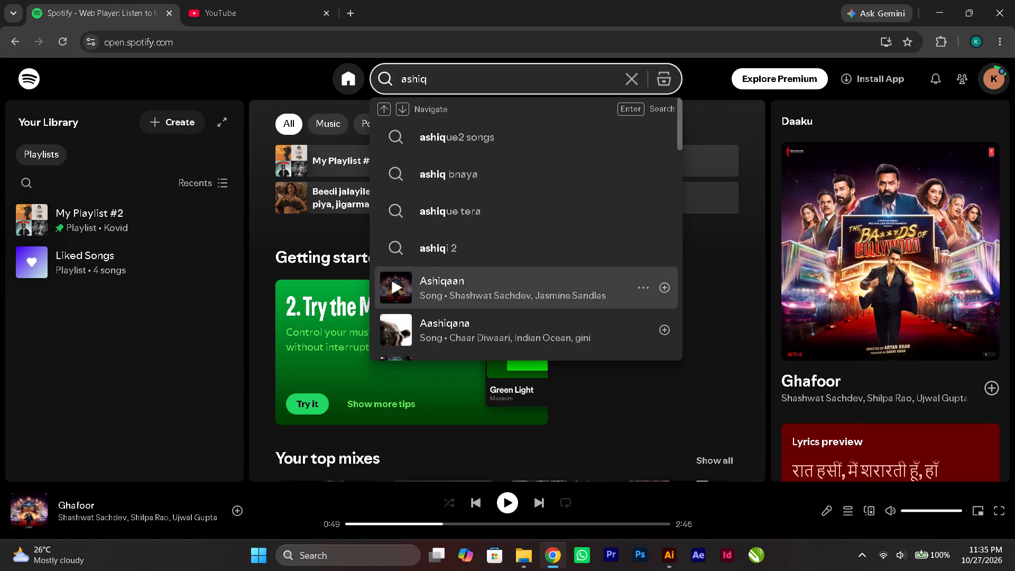
pyautogui.click(159, 358)
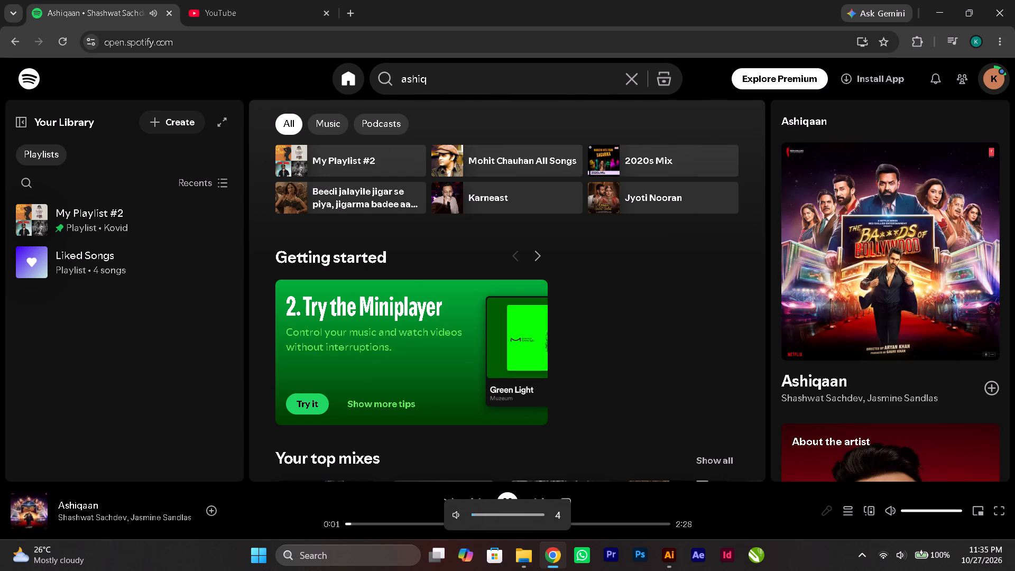
# Minimize the browser and return to the furniture vector illustration in Adobe Illustrator.
pyautogui.click(945, 6)
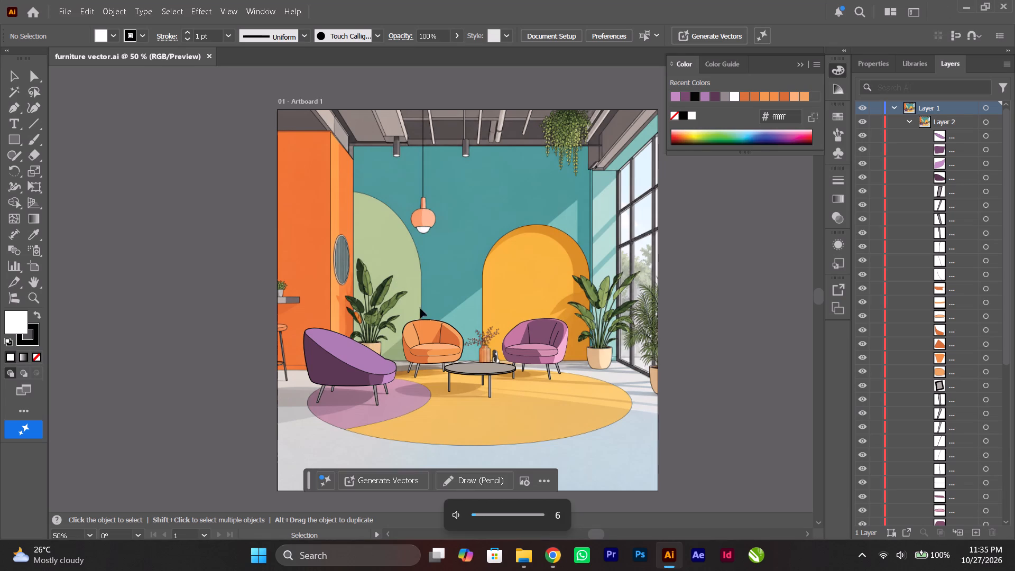
pyautogui.keyDown('alt'); pyautogui.scroll(4, 377, 363); pyautogui.keyUp('alt')
pyautogui.keyDown('ctrl'); pyautogui.scroll(6, 377, 363); pyautogui.keyUp('ctrl')
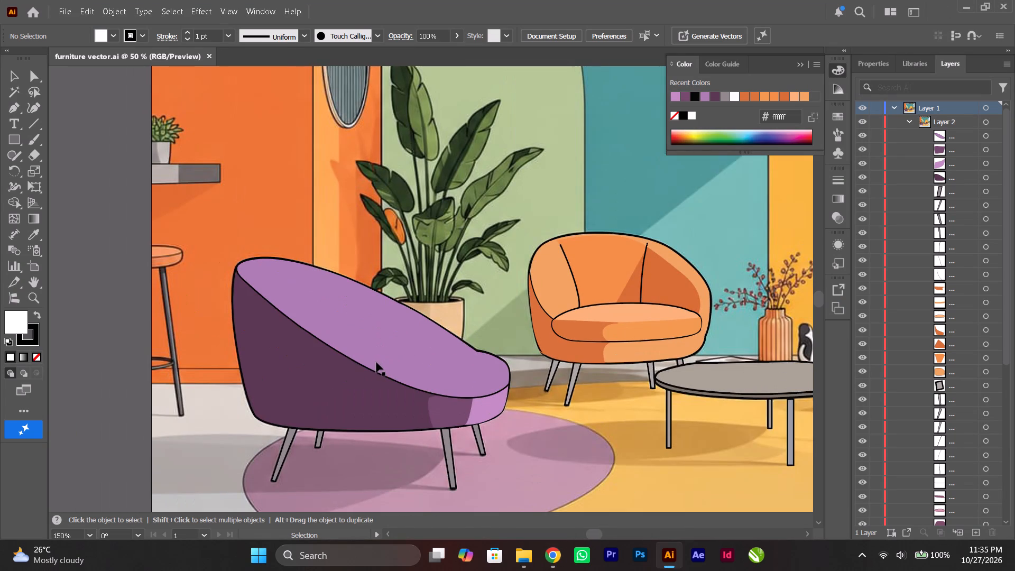
# Reveal the hidden system tray icons and open the application with the K icon.
pyautogui.click(863, 559)
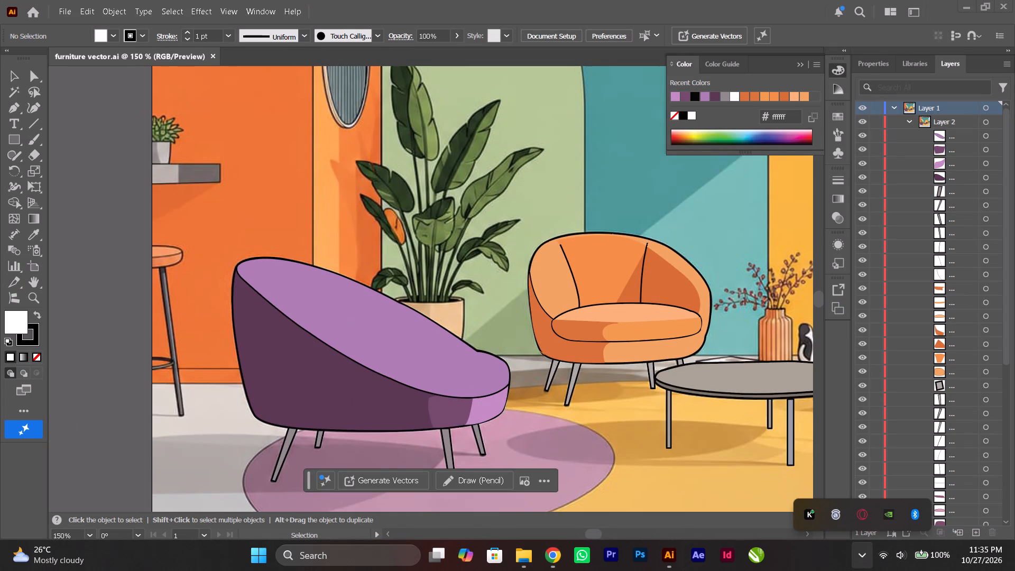
pyautogui.click(815, 525)
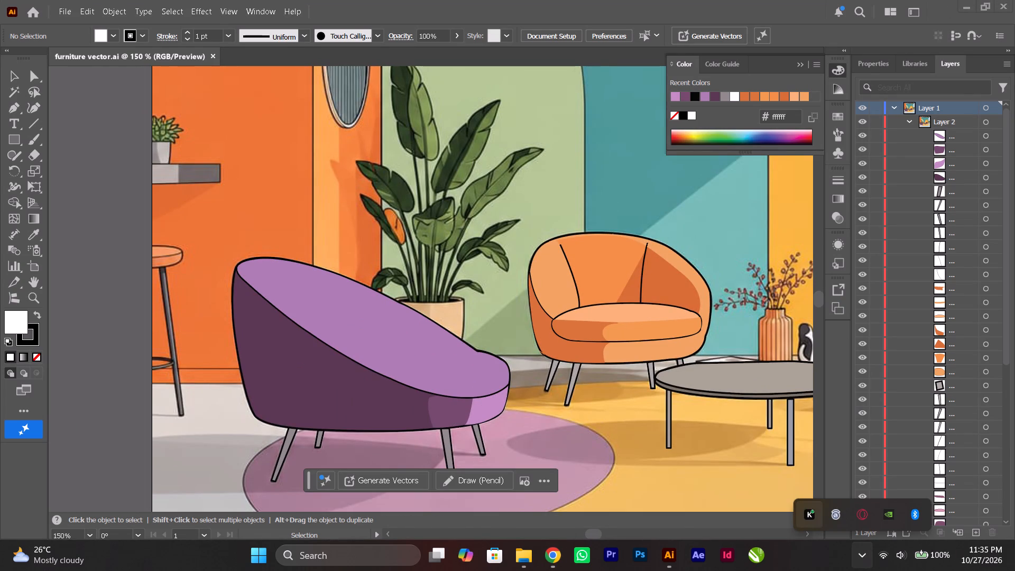
pyautogui.click(808, 513)
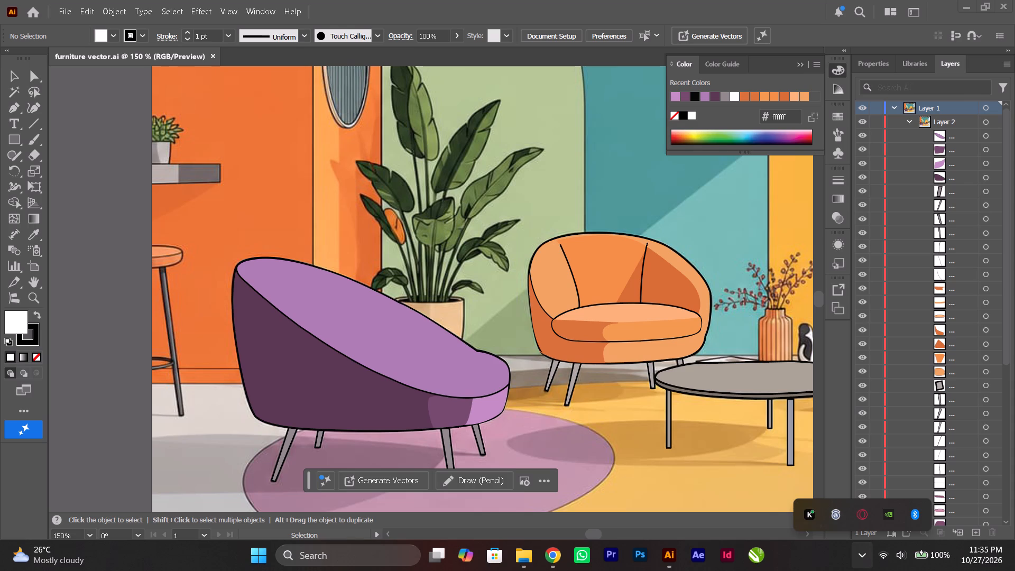
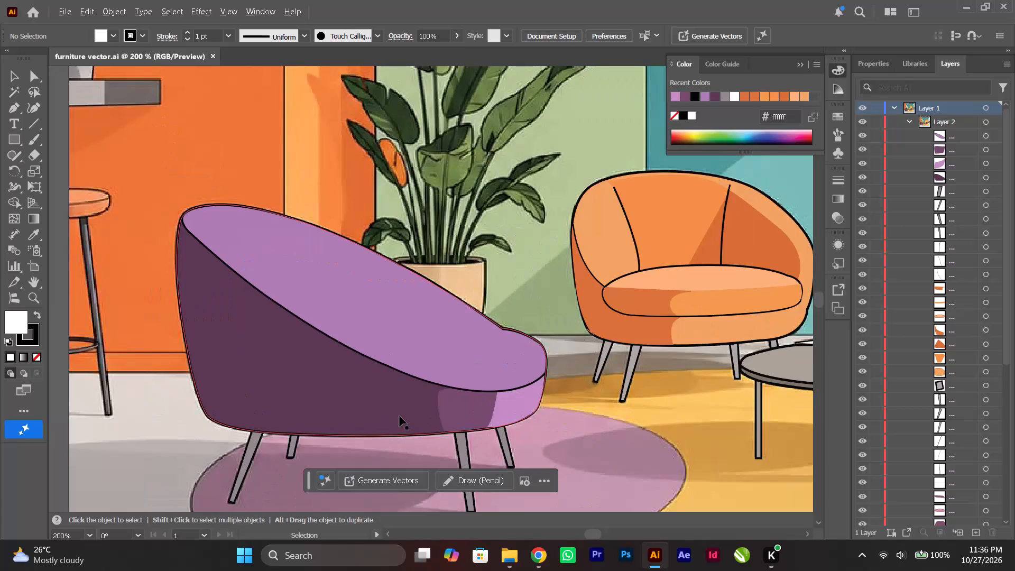
# Hide the light purple seat shape and the dark purple body shape of the large chair in Layer 2 to expose the reference image.
pyautogui.scroll(-1, 400, 416)
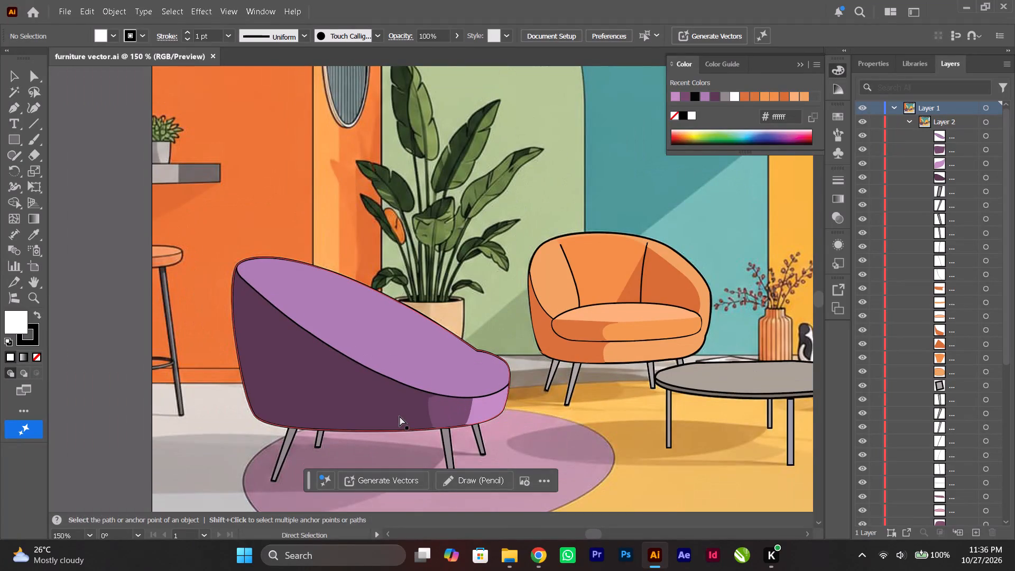
pyautogui.keyDown('ctrl'); pyautogui.scroll(-5, 400, 416); pyautogui.keyUp('ctrl')
pyautogui.keyDown('alt'); pyautogui.scroll(-3, 400, 416); pyautogui.keyUp('alt')
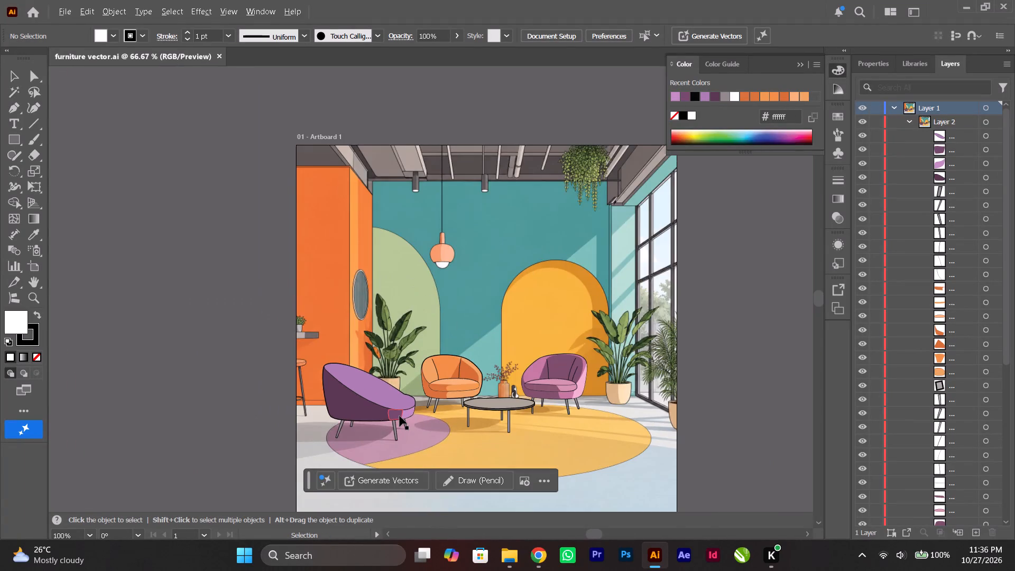
pyautogui.keyDown('alt'); pyautogui.scroll(5, 400, 416); pyautogui.keyUp('alt')
pyautogui.keyDown('alt'); pyautogui.scroll(-1, 400, 416); pyautogui.keyUp('alt')
pyautogui.keyDown('ctrl'); pyautogui.scroll(2, 400, 416); pyautogui.keyUp('ctrl')
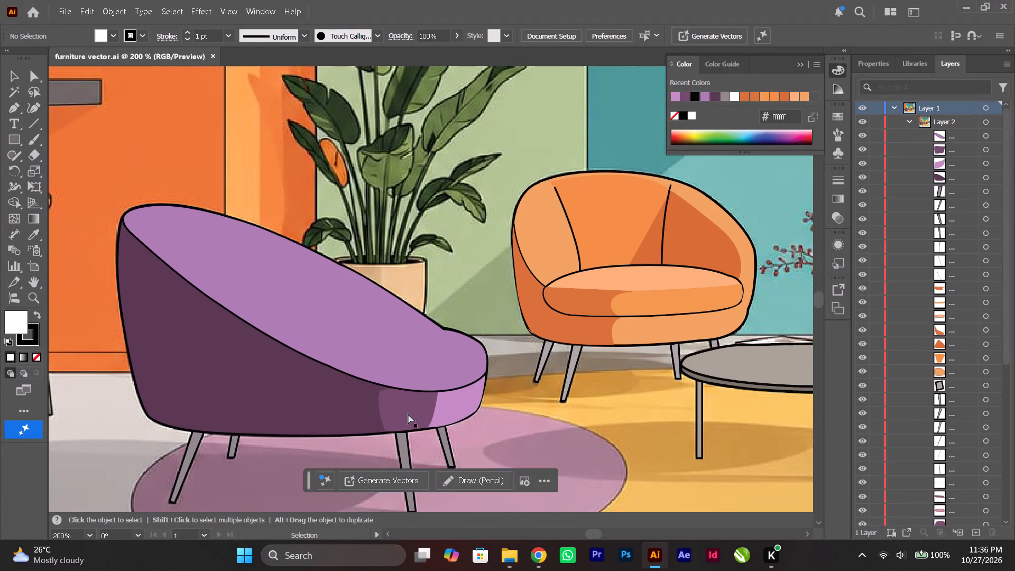
pyautogui.keyDown('ctrl'); pyautogui.scroll(2, 408, 414); pyautogui.keyUp('ctrl')
pyautogui.click(370, 320)
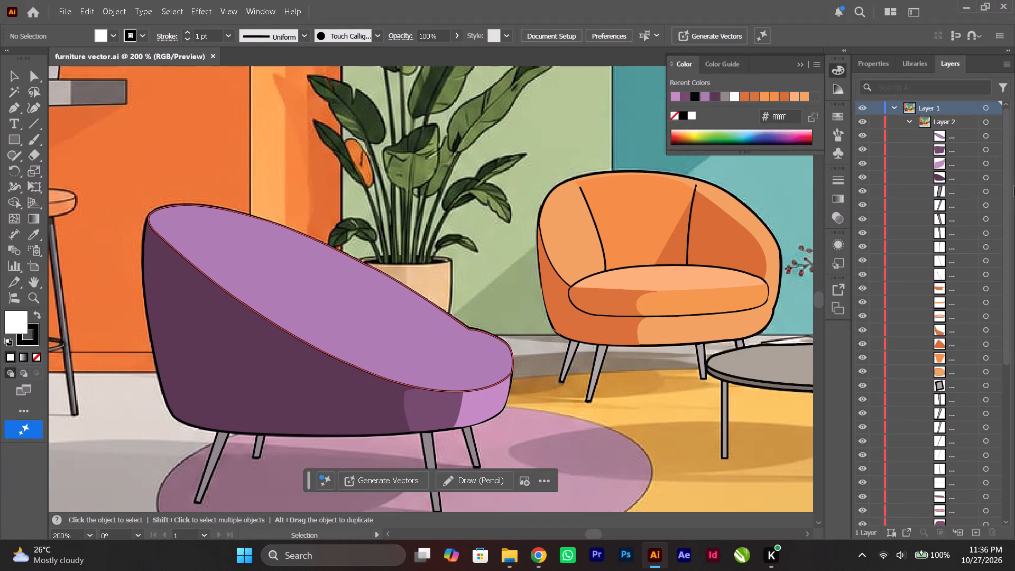
pyautogui.click(863, 133)
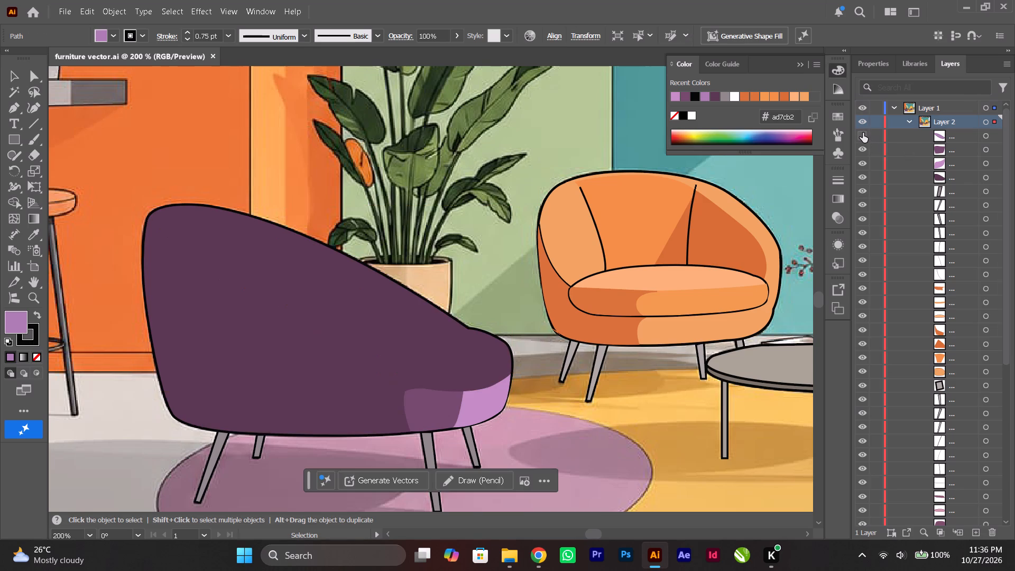
pyautogui.click(862, 177)
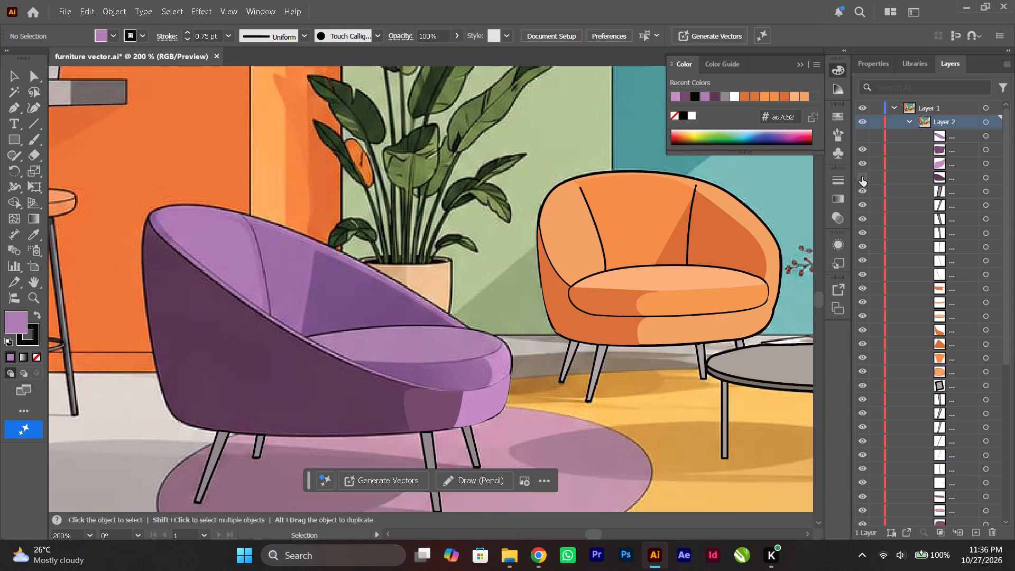
pyautogui.click(862, 177)
pyautogui.click(862, 136)
pyautogui.click(862, 136)
# Trace the purple chair cushion's top outline with the Pen tool, spanning about 71 px along the back and 36 px around the rounded front.
pyautogui.scroll(1, 862, 136)
pyautogui.keyDown('alt'); pyautogui.scroll(2, 381, 313); pyautogui.keyUp('alt')
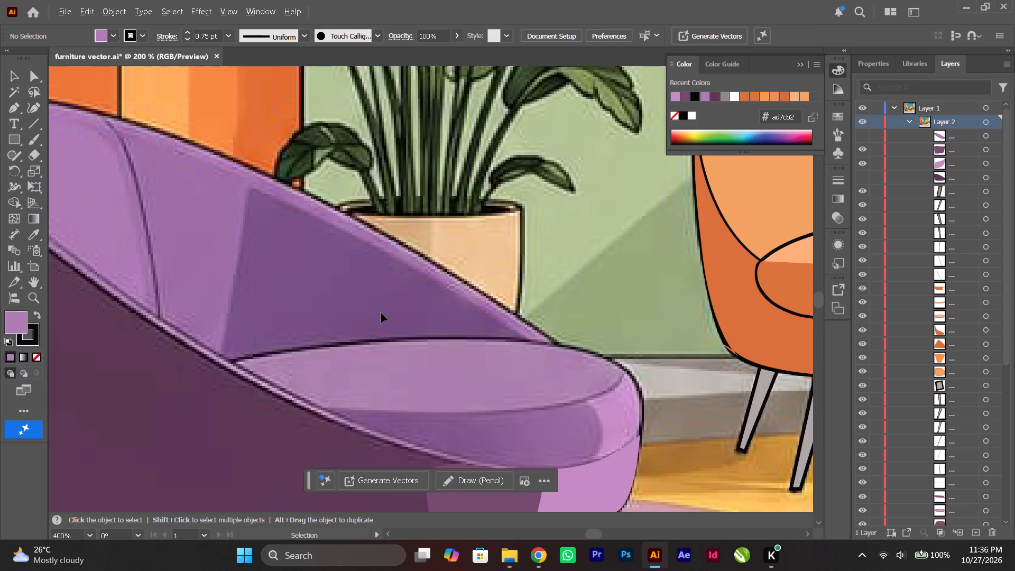
pyautogui.scroll(3, 381, 313)
pyautogui.click(11, 106)
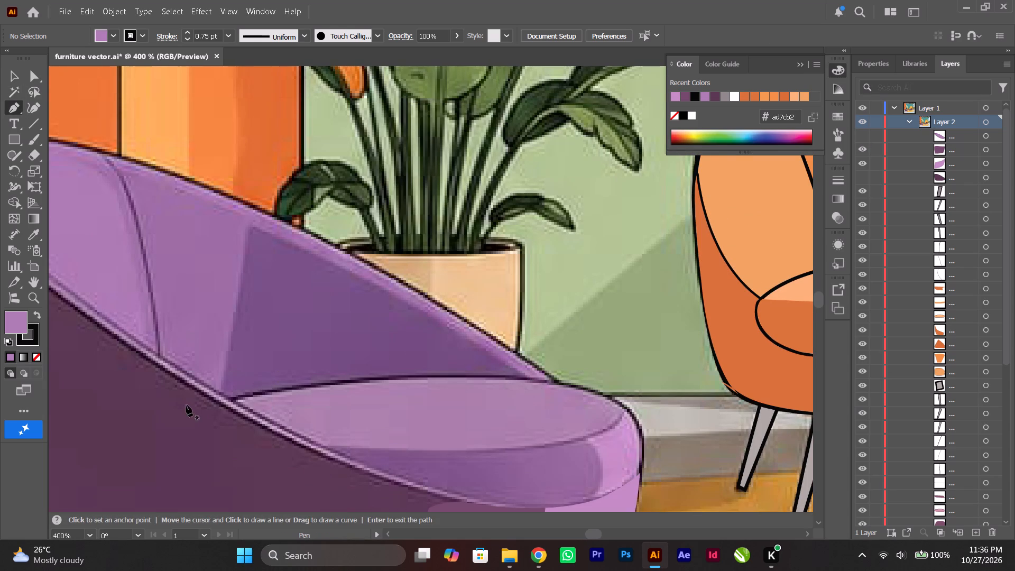
pyautogui.click(231, 399)
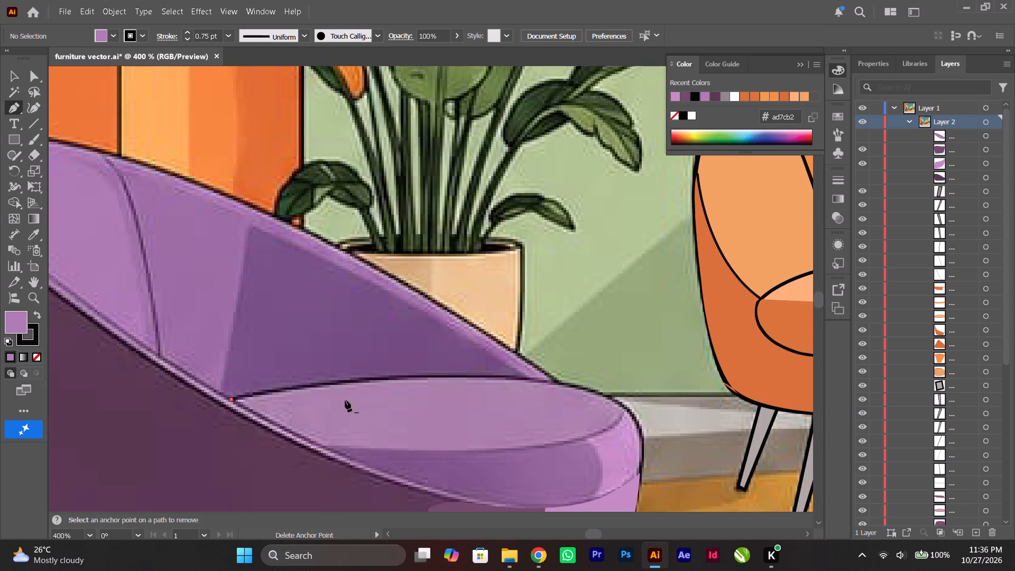
pyautogui.moveTo(521, 379); pyautogui.dragTo(668, 393)
pyautogui.click(521, 377)
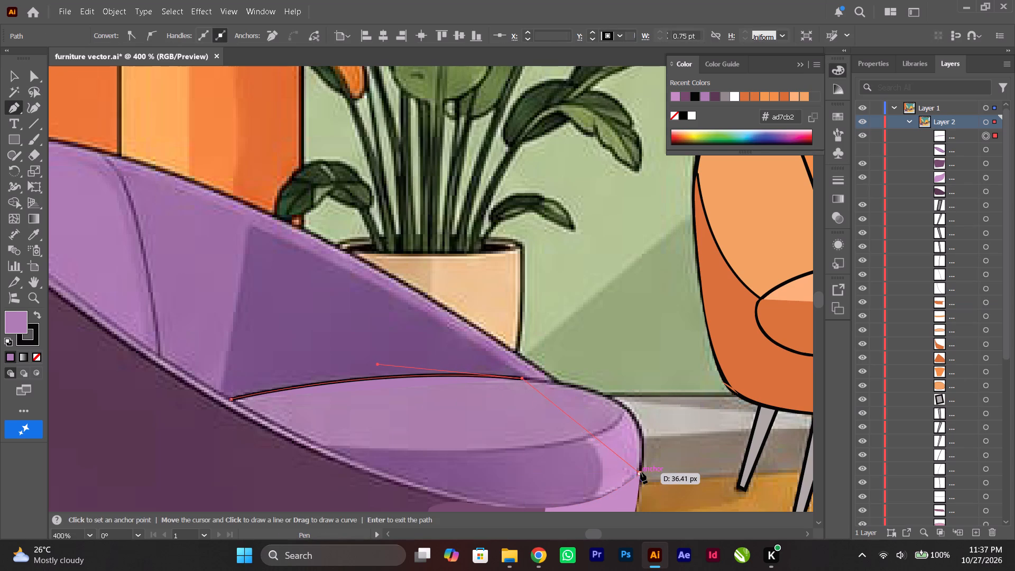
pyautogui.moveTo(640, 473); pyautogui.dragTo(622, 504)
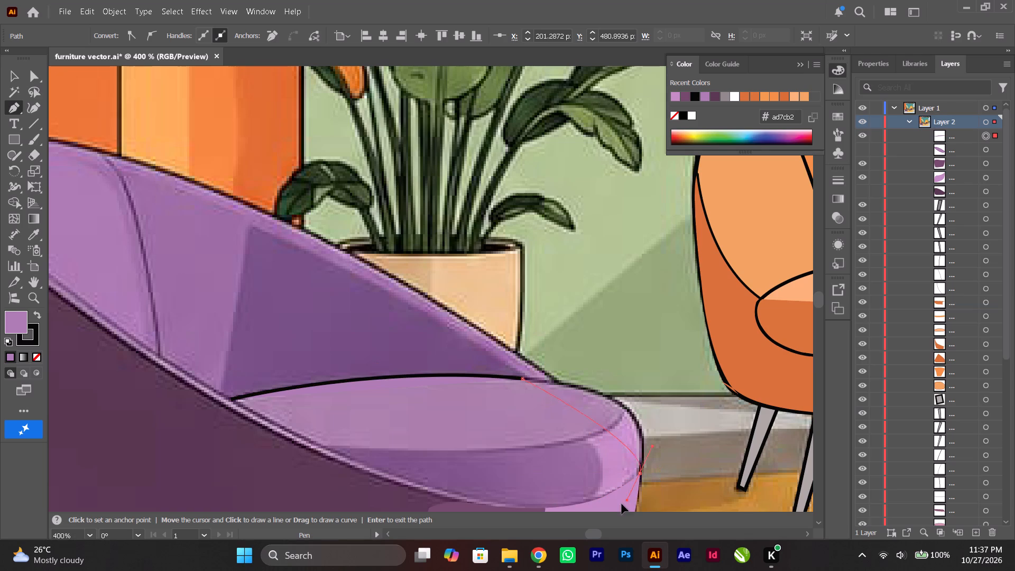
pyautogui.moveTo(622, 504); pyautogui.dragTo(591, 388)
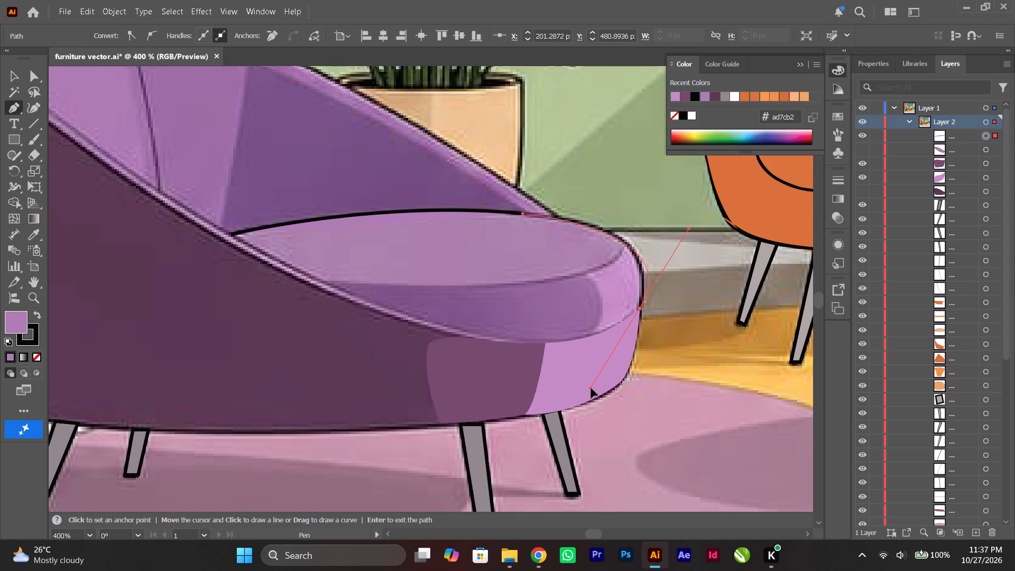
pyautogui.moveTo(591, 388); pyautogui.dragTo(622, 407)
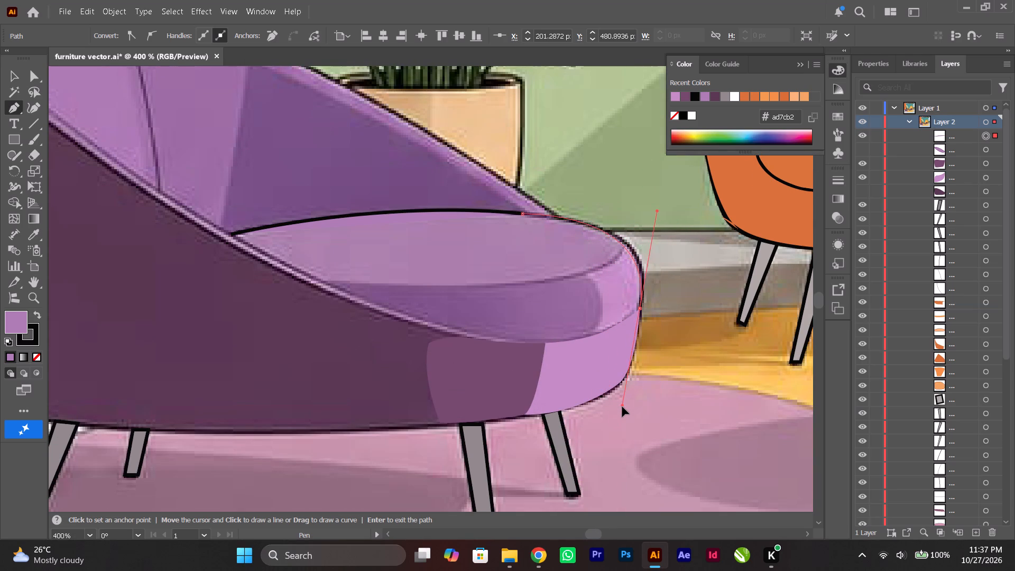
pyautogui.moveTo(622, 407); pyautogui.dragTo(608, 403)
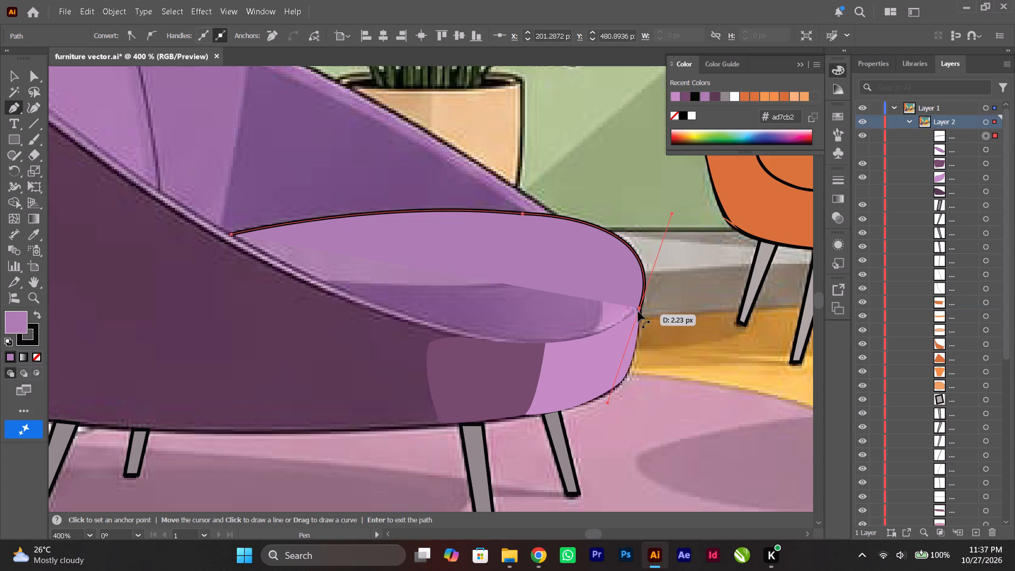
pyautogui.keyDown('alt'); pyautogui.click(639, 308); pyautogui.keyUp('alt')
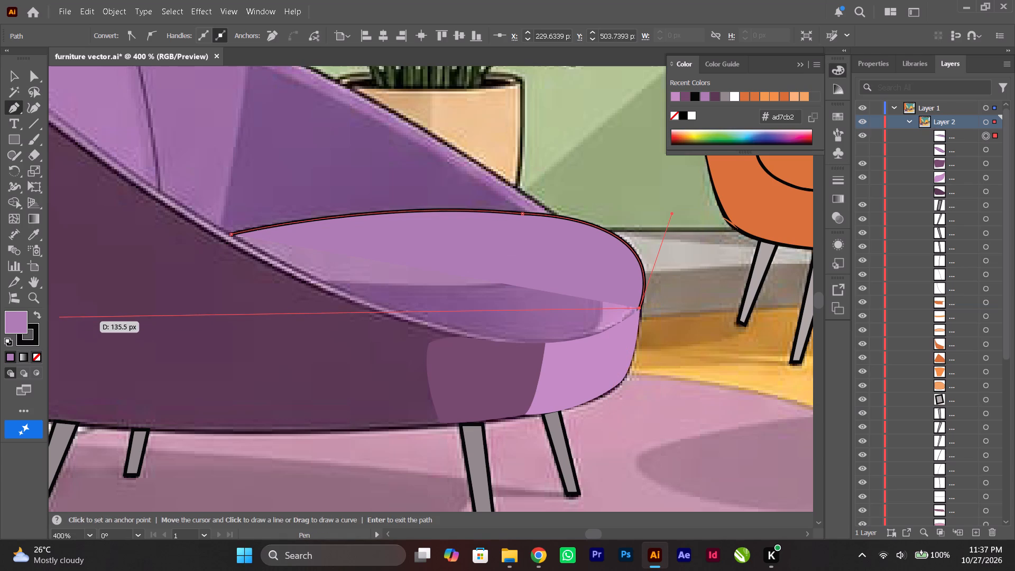
# Remove the fill from the cushion outline, end the path, and set its stroke weight to 0.5 pt.
pyautogui.click(35, 358)
pyautogui.press('Escape')
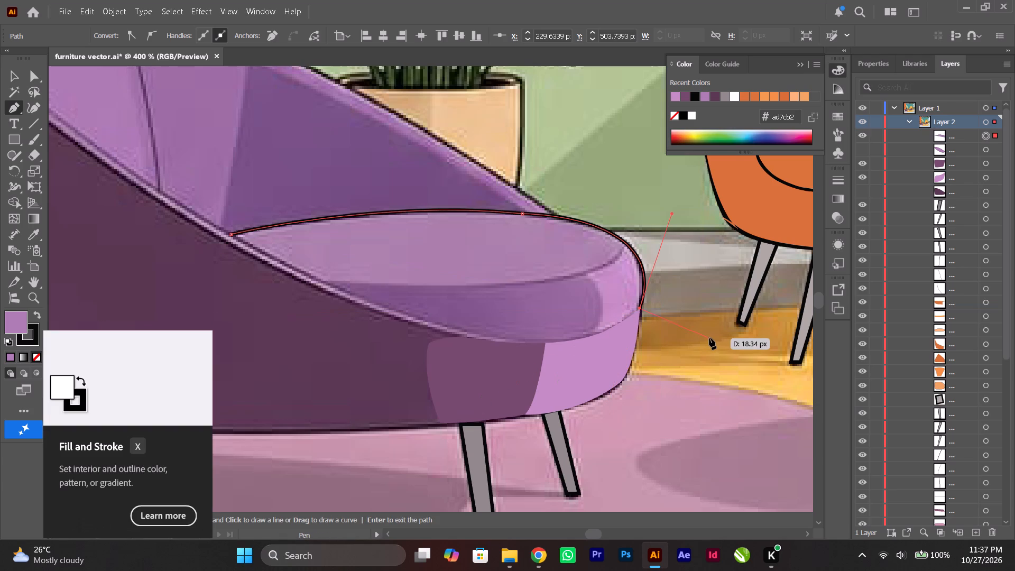
pyautogui.press('Escape')
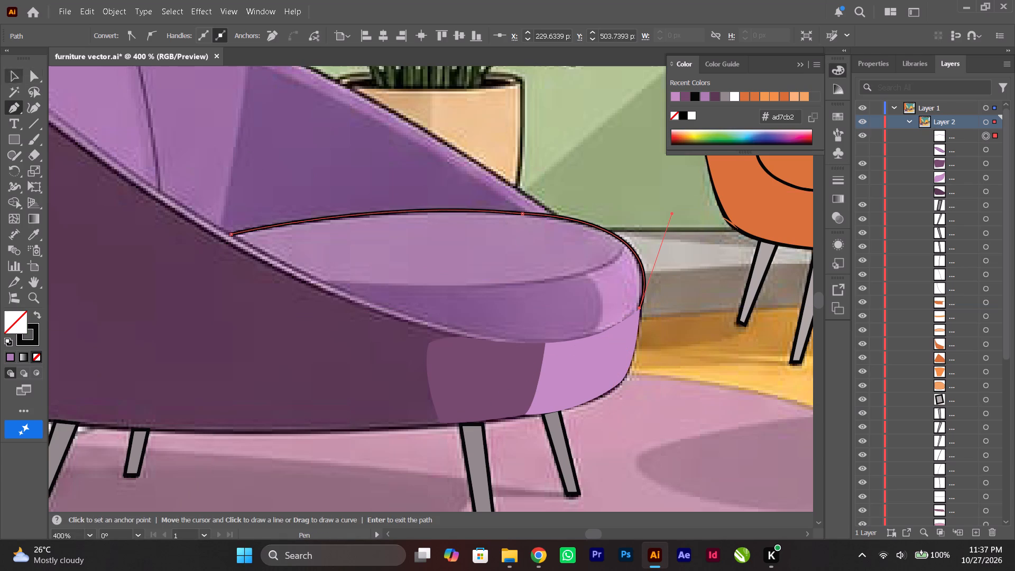
pyautogui.click(4, 80)
pyautogui.click(13, 78)
pyautogui.click(757, 385)
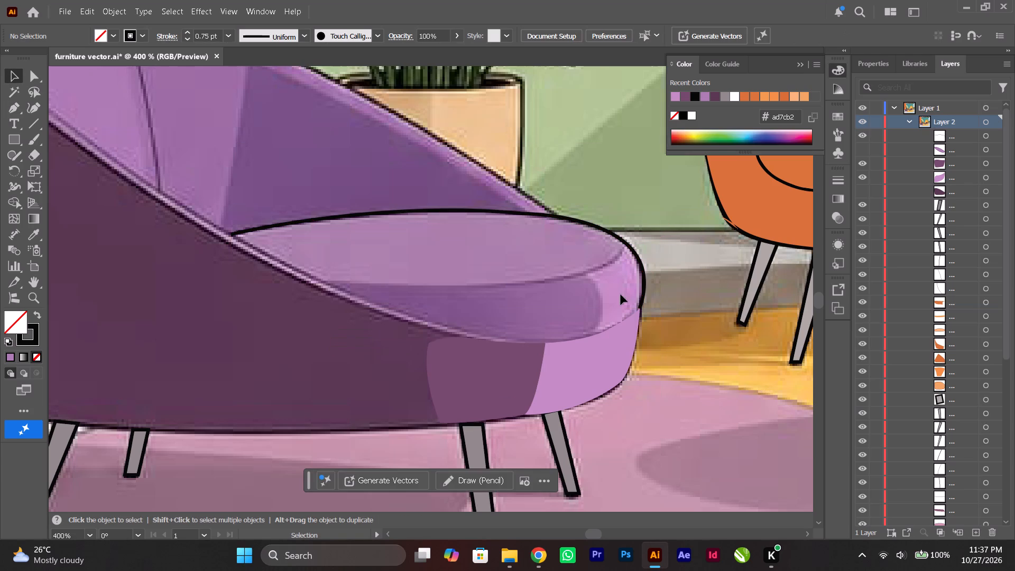
pyautogui.click(578, 222)
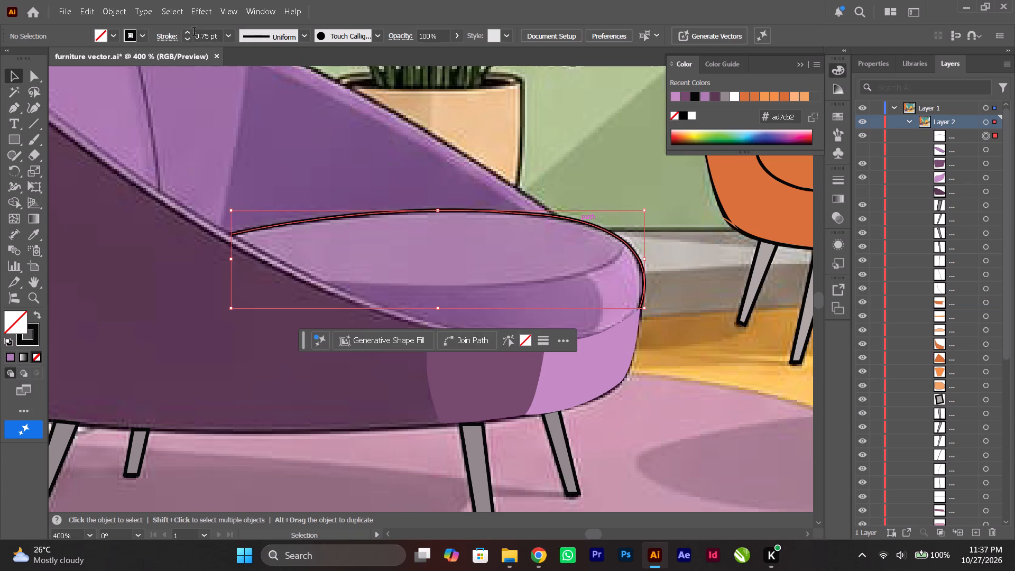
pyautogui.click(187, 40)
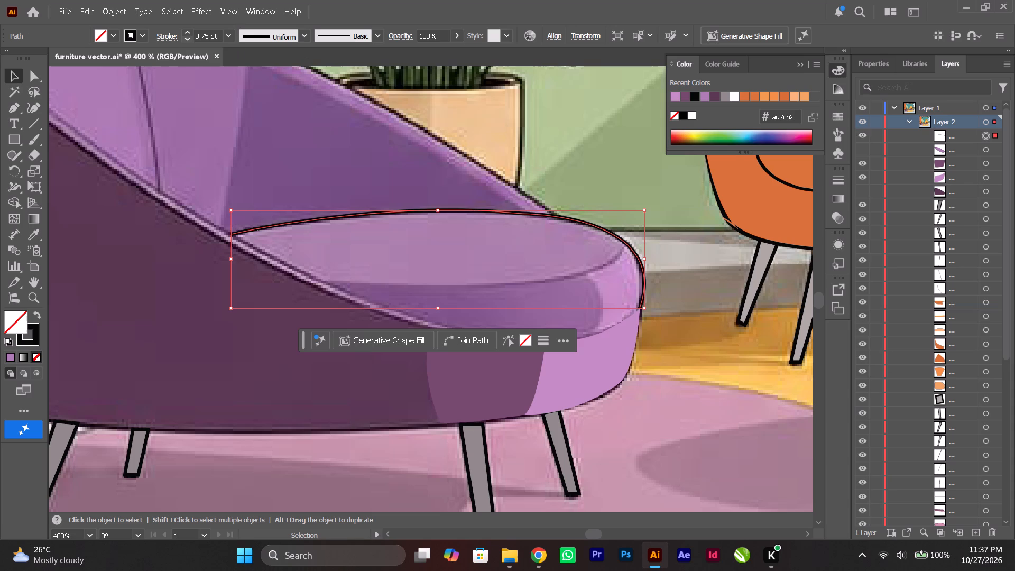
pyautogui.click(695, 313)
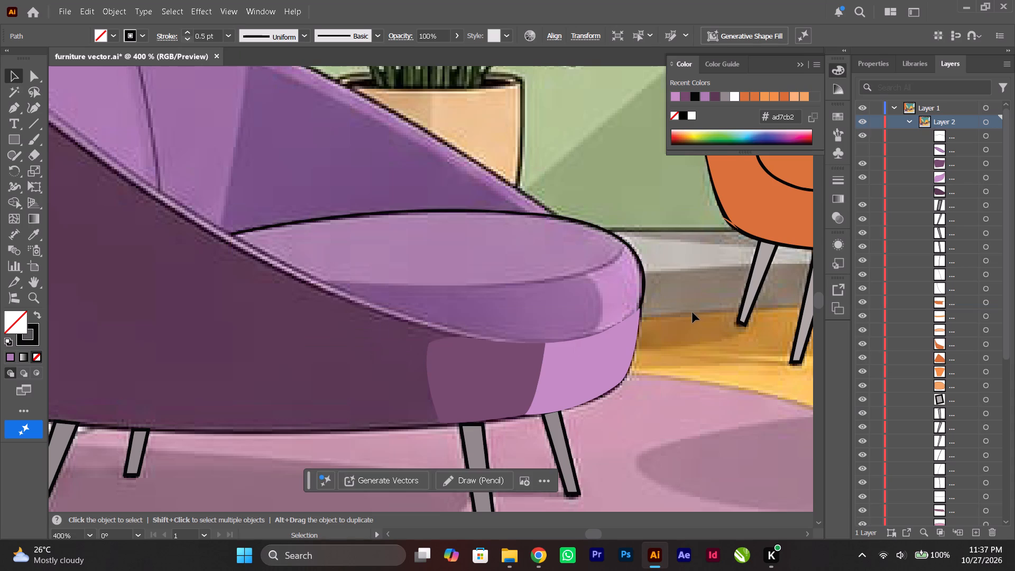
# Trace the backrest's dark shadow area with the Pen tool, curving up from the cushion's back edge, then straight down about 41 px to the armrest.
pyautogui.scroll(8, 693, 312)
pyautogui.keyDown('ctrl'); pyautogui.scroll(2, 596, 316); pyautogui.keyUp('ctrl')
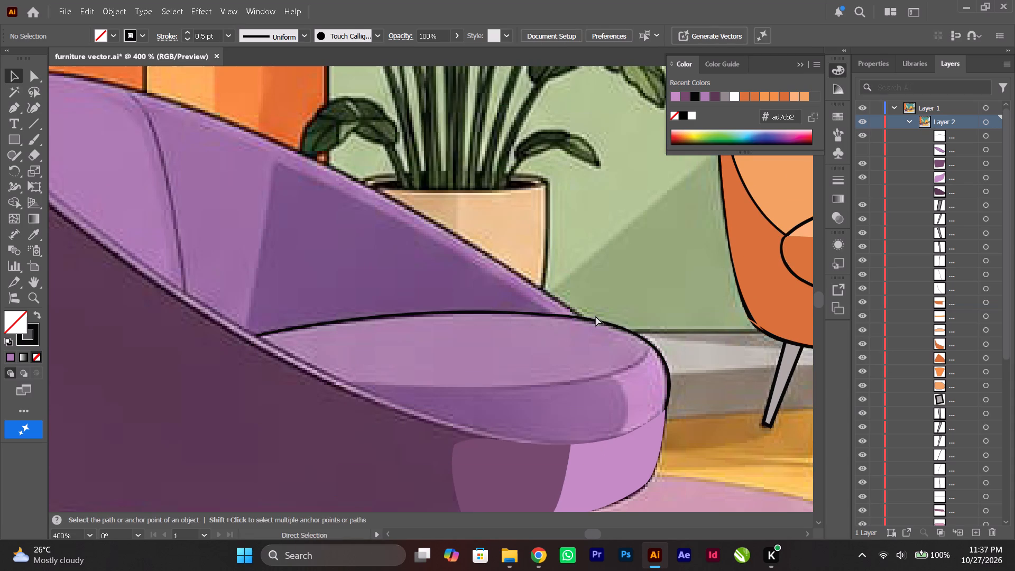
pyautogui.scroll(3, 595, 316)
pyautogui.click(16, 105)
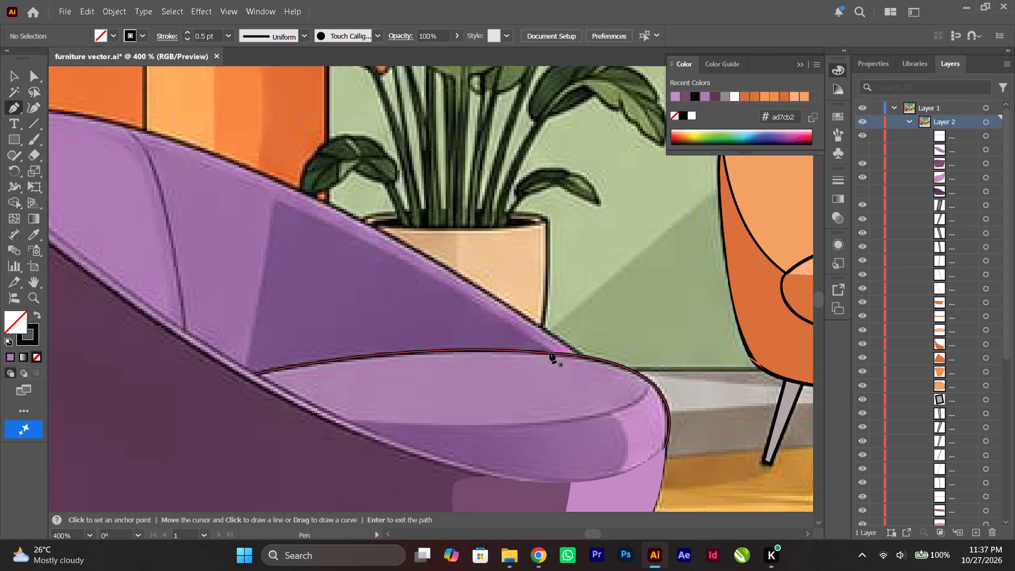
pyautogui.click(550, 352)
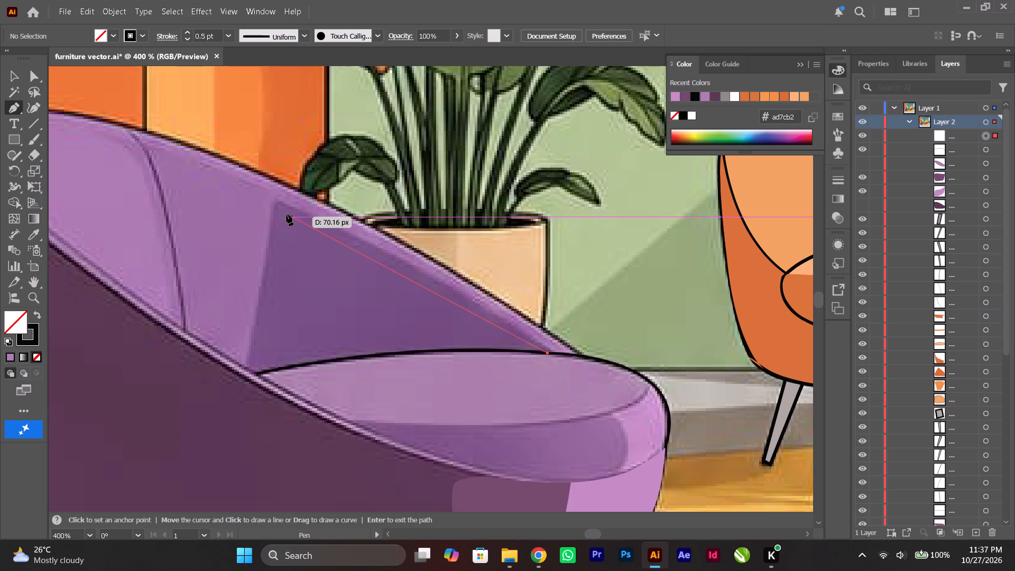
pyautogui.moveTo(276, 200); pyautogui.dragTo(255, 196)
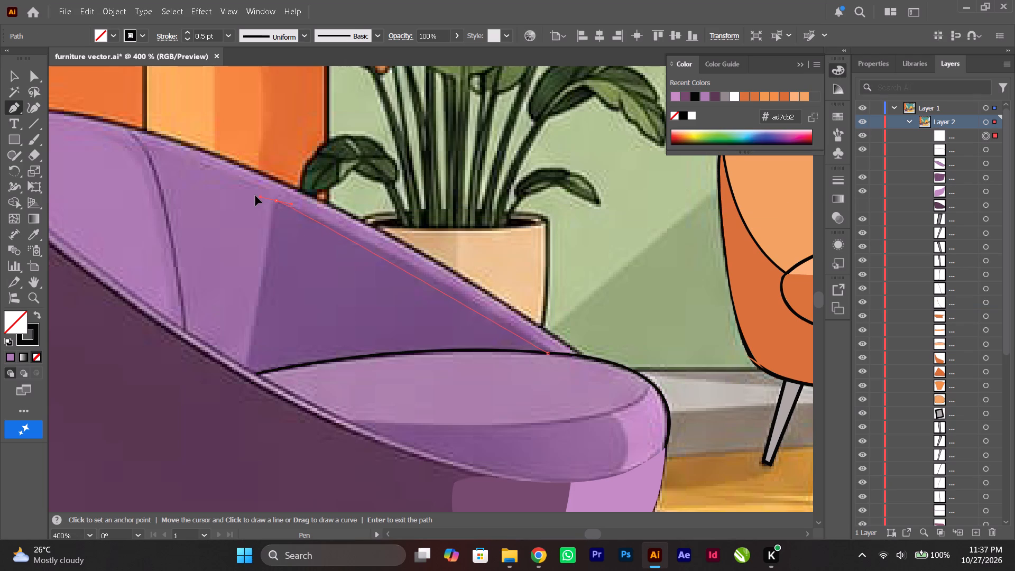
pyautogui.moveTo(255, 196); pyautogui.dragTo(188, 178)
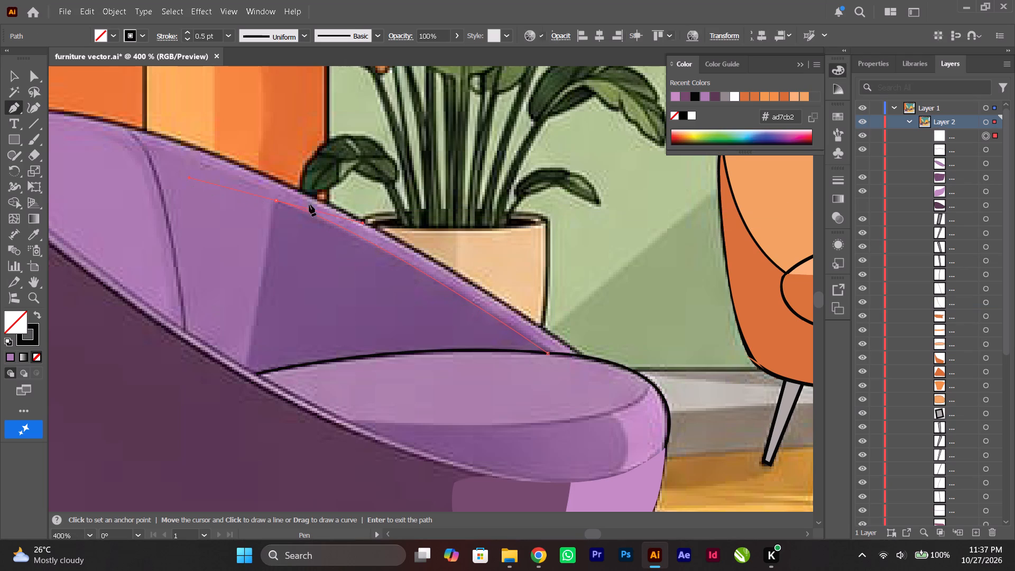
pyautogui.click(275, 200)
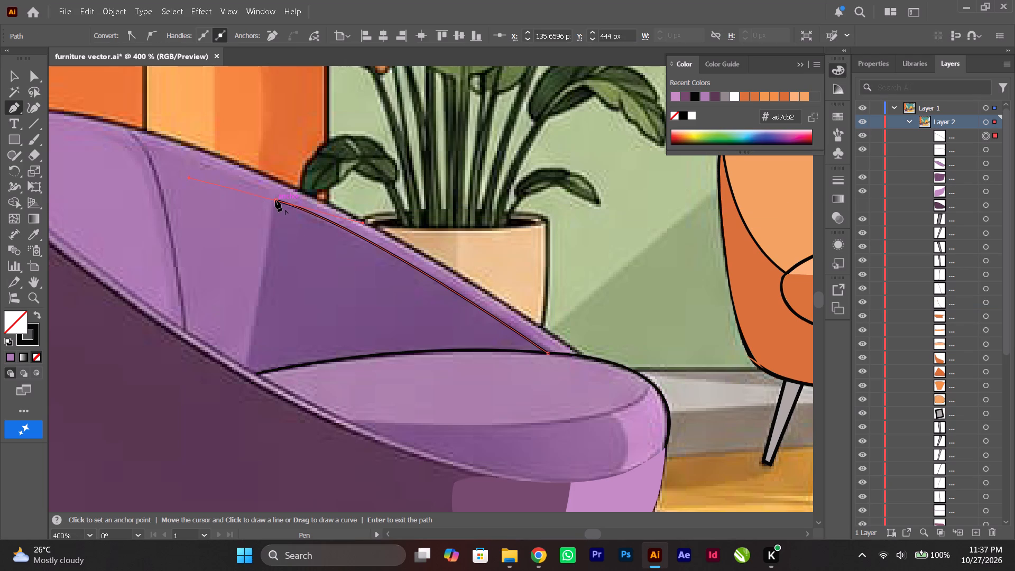
pyautogui.click(246, 369)
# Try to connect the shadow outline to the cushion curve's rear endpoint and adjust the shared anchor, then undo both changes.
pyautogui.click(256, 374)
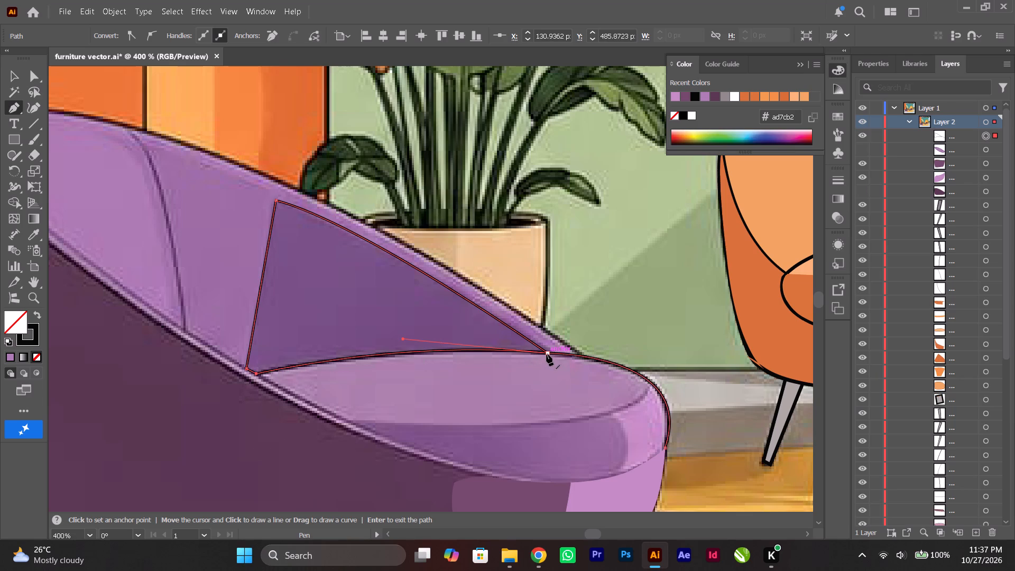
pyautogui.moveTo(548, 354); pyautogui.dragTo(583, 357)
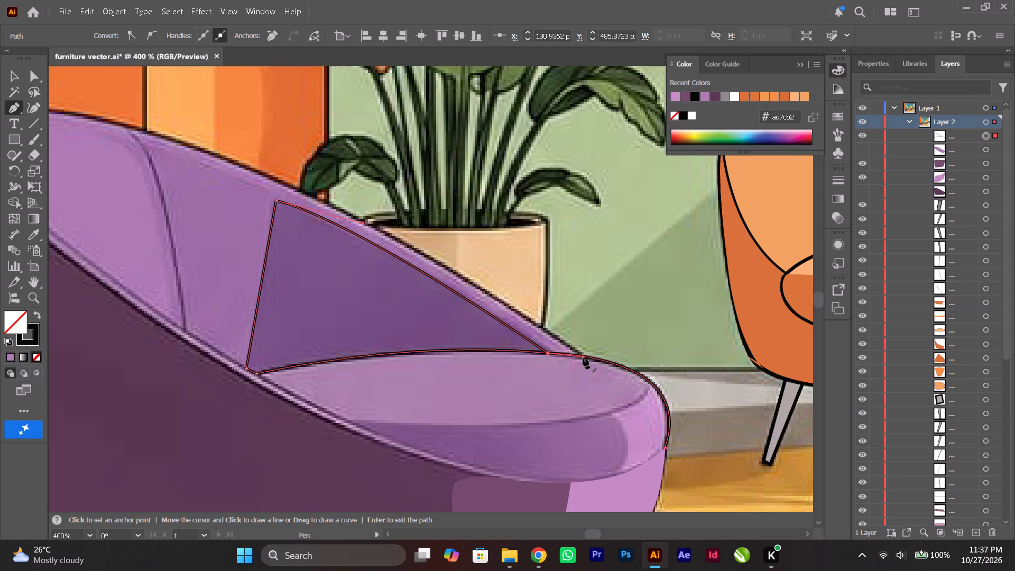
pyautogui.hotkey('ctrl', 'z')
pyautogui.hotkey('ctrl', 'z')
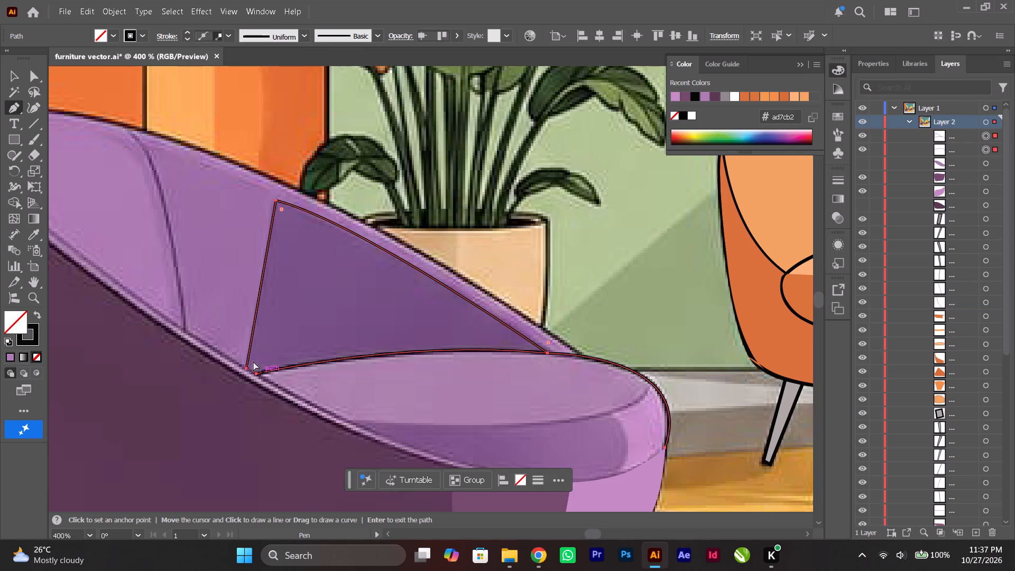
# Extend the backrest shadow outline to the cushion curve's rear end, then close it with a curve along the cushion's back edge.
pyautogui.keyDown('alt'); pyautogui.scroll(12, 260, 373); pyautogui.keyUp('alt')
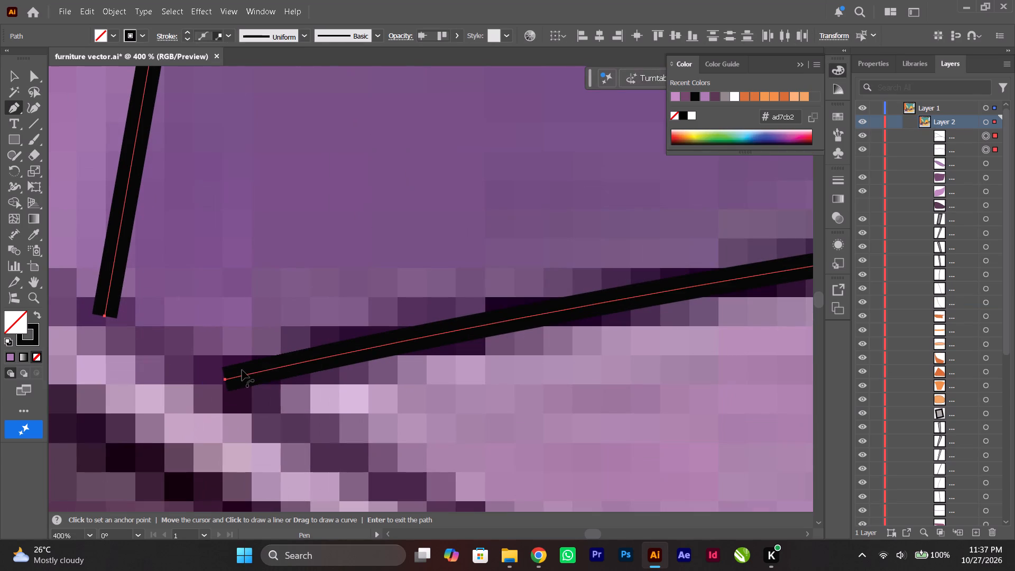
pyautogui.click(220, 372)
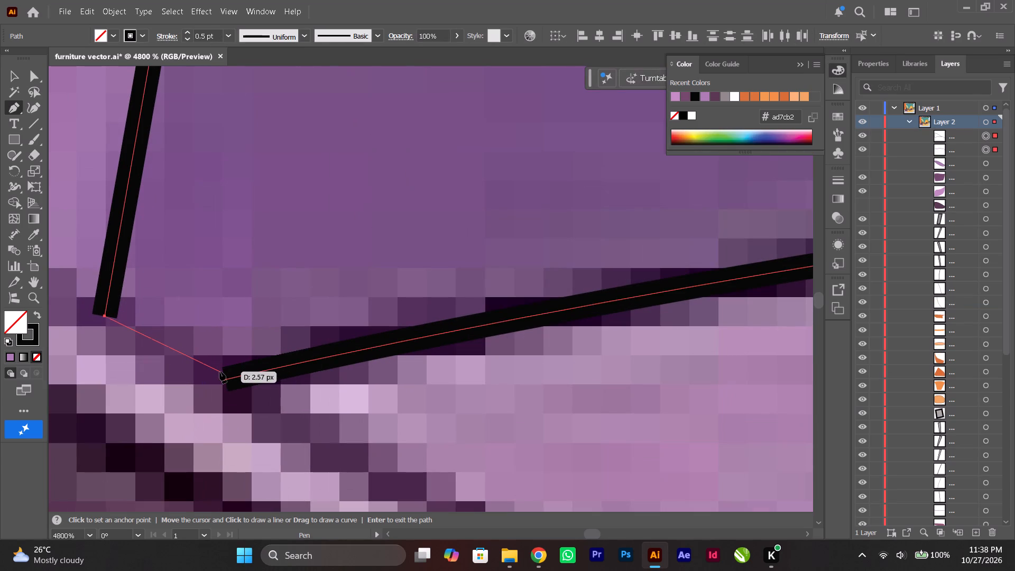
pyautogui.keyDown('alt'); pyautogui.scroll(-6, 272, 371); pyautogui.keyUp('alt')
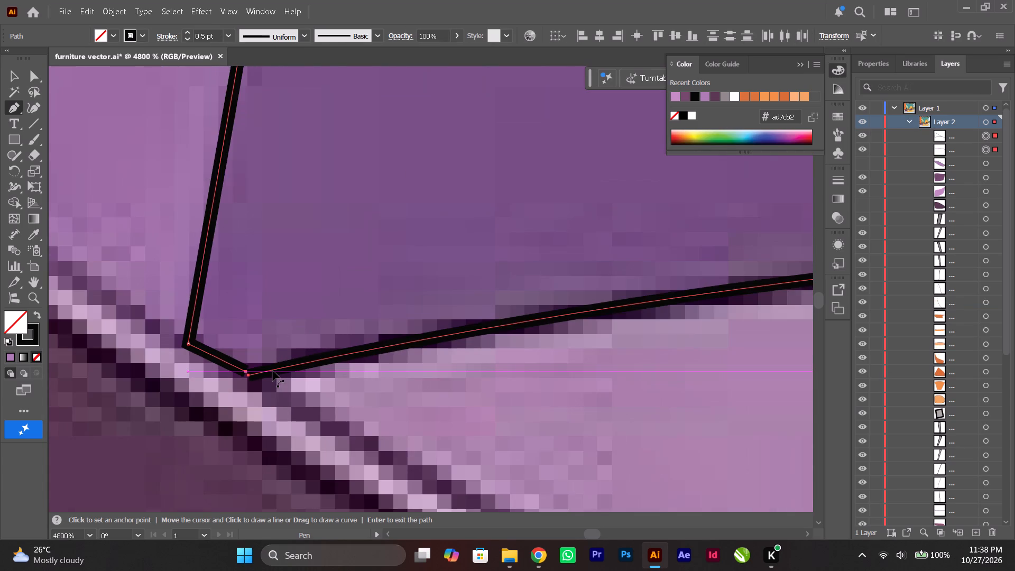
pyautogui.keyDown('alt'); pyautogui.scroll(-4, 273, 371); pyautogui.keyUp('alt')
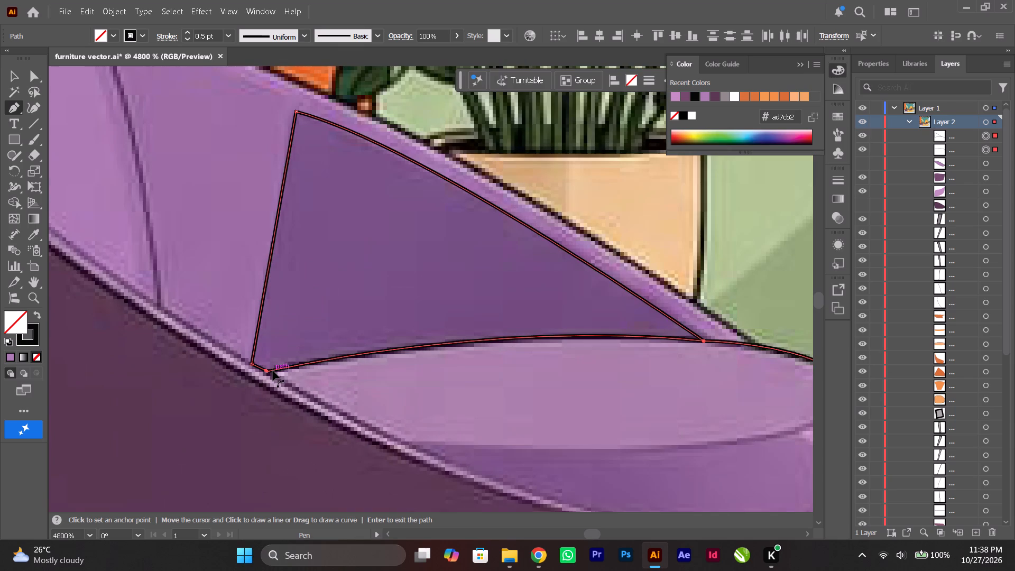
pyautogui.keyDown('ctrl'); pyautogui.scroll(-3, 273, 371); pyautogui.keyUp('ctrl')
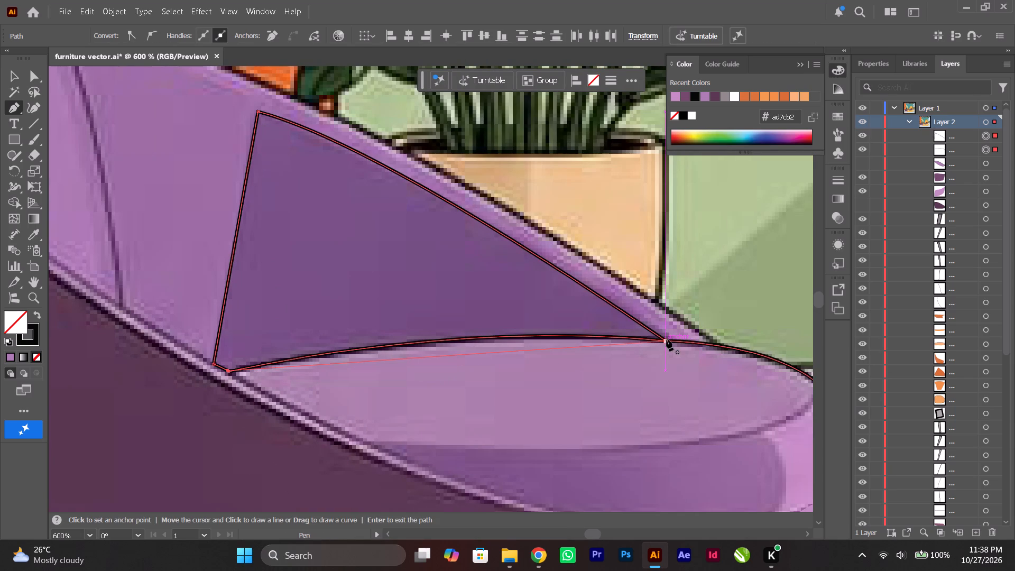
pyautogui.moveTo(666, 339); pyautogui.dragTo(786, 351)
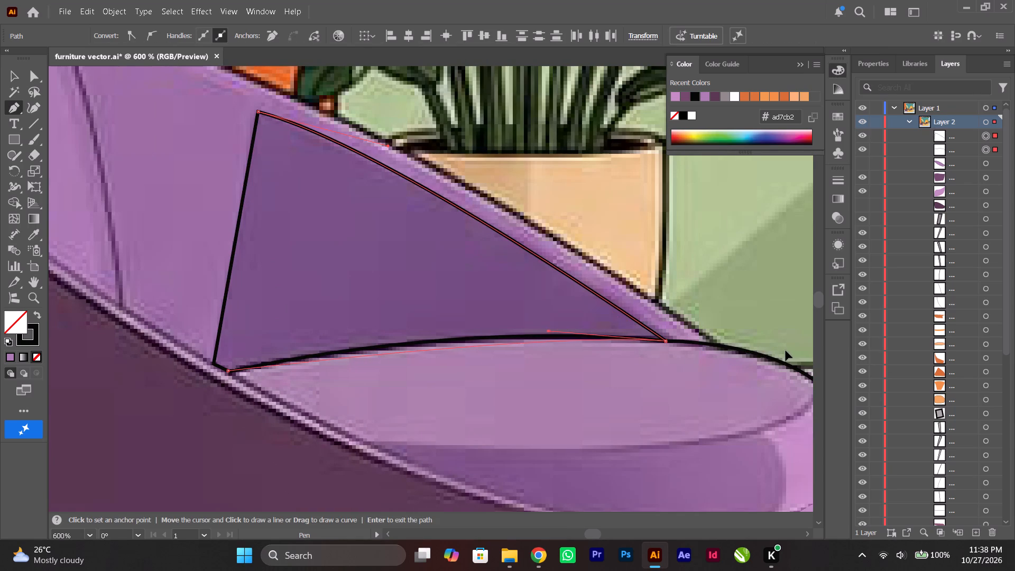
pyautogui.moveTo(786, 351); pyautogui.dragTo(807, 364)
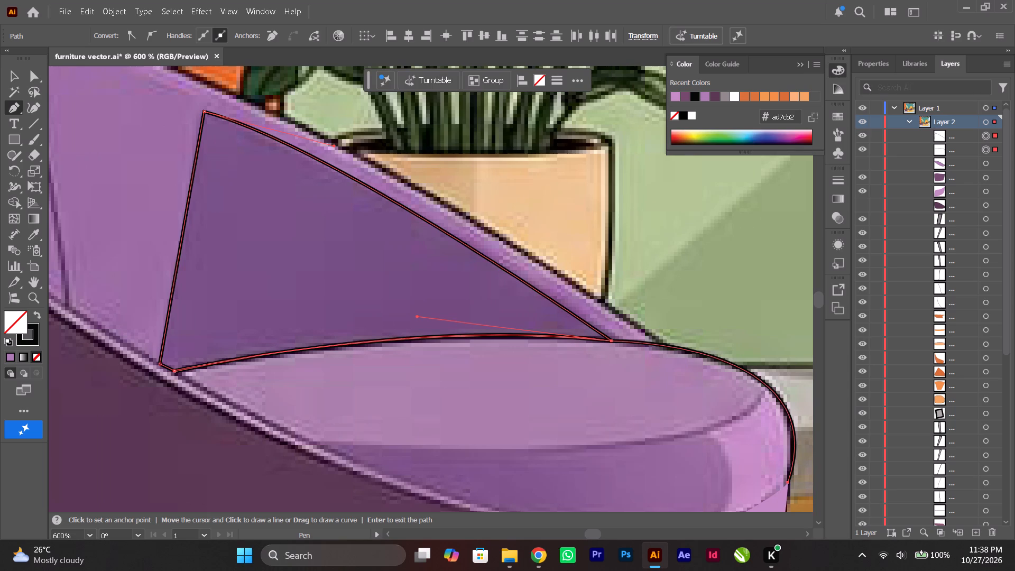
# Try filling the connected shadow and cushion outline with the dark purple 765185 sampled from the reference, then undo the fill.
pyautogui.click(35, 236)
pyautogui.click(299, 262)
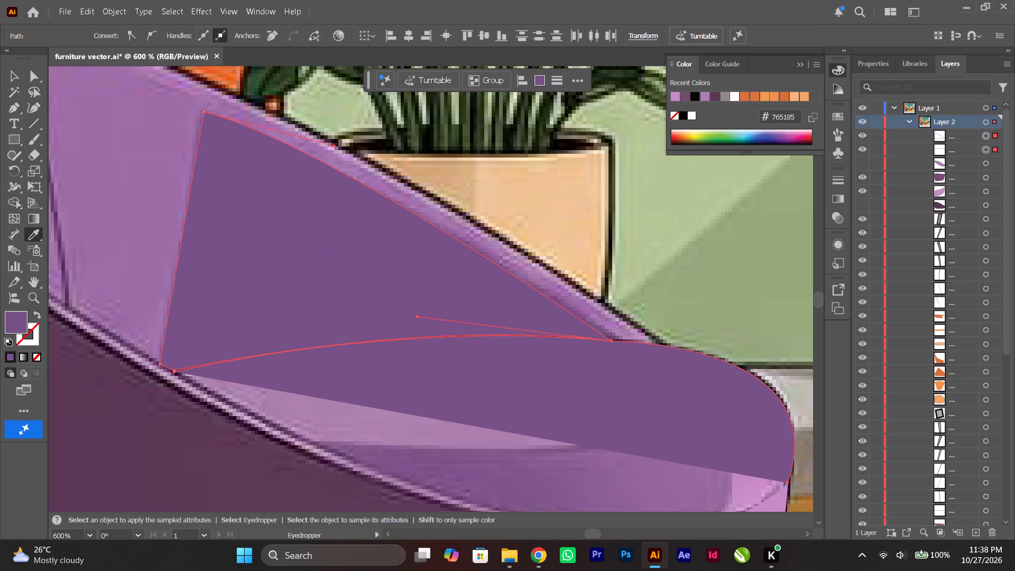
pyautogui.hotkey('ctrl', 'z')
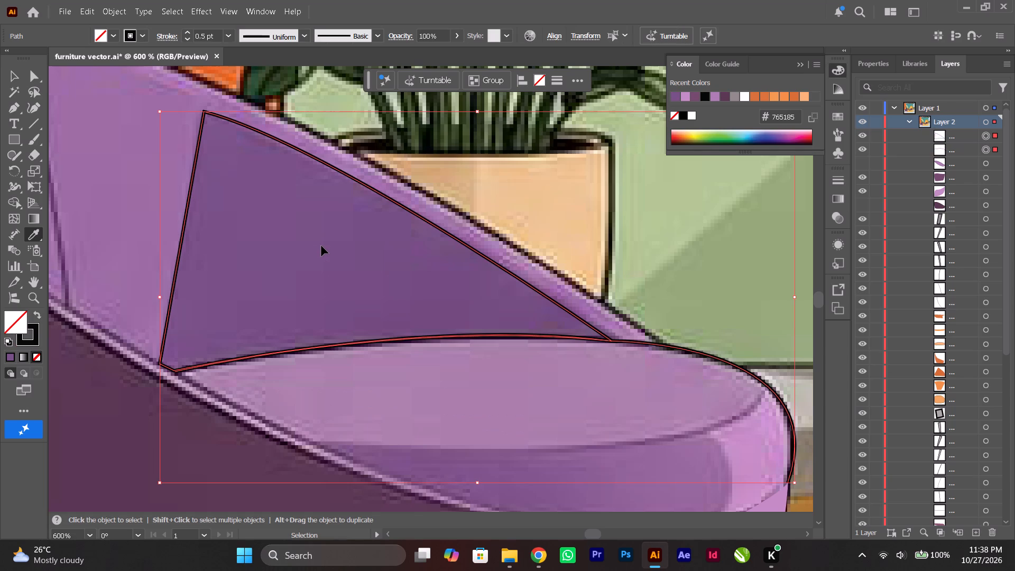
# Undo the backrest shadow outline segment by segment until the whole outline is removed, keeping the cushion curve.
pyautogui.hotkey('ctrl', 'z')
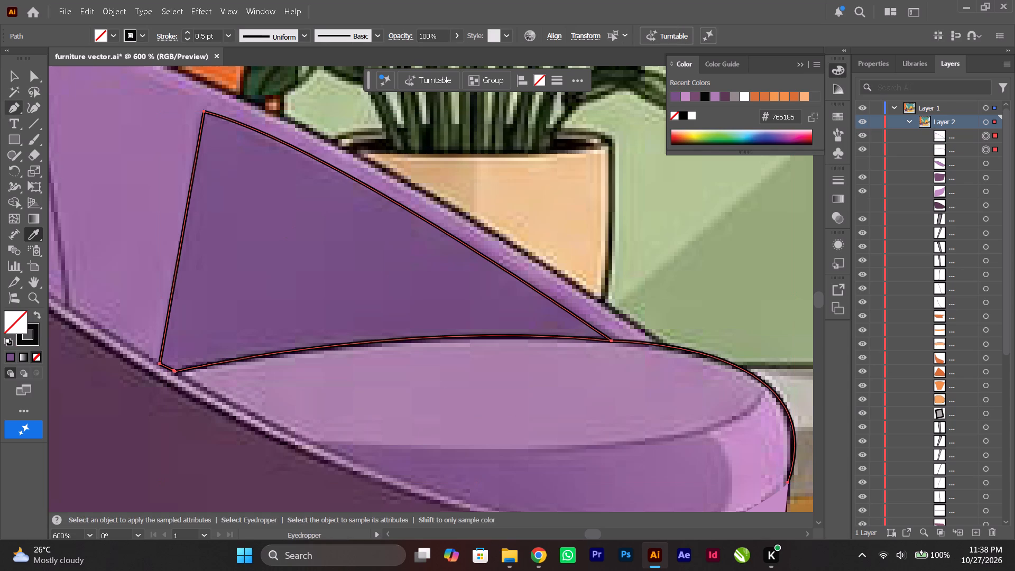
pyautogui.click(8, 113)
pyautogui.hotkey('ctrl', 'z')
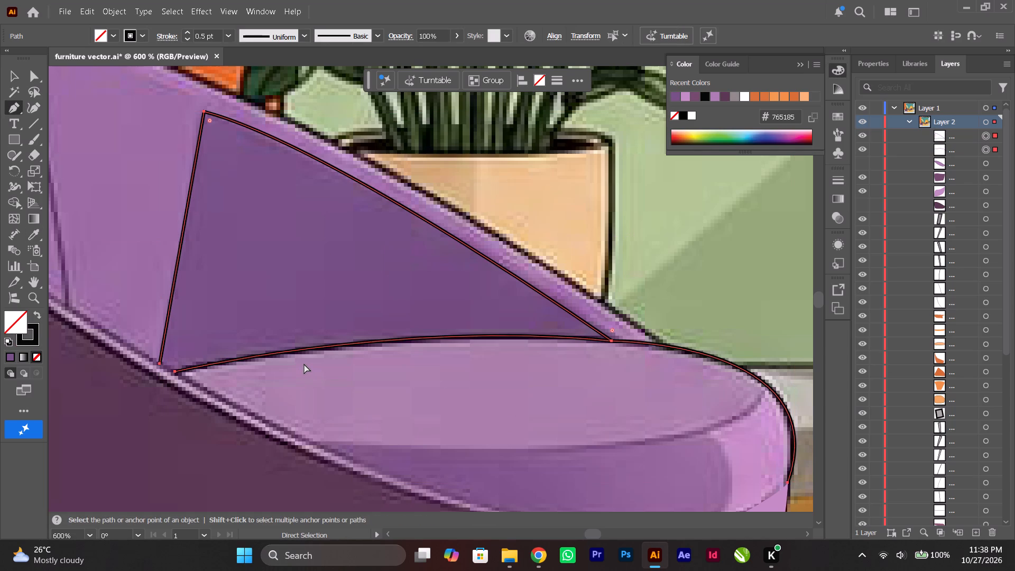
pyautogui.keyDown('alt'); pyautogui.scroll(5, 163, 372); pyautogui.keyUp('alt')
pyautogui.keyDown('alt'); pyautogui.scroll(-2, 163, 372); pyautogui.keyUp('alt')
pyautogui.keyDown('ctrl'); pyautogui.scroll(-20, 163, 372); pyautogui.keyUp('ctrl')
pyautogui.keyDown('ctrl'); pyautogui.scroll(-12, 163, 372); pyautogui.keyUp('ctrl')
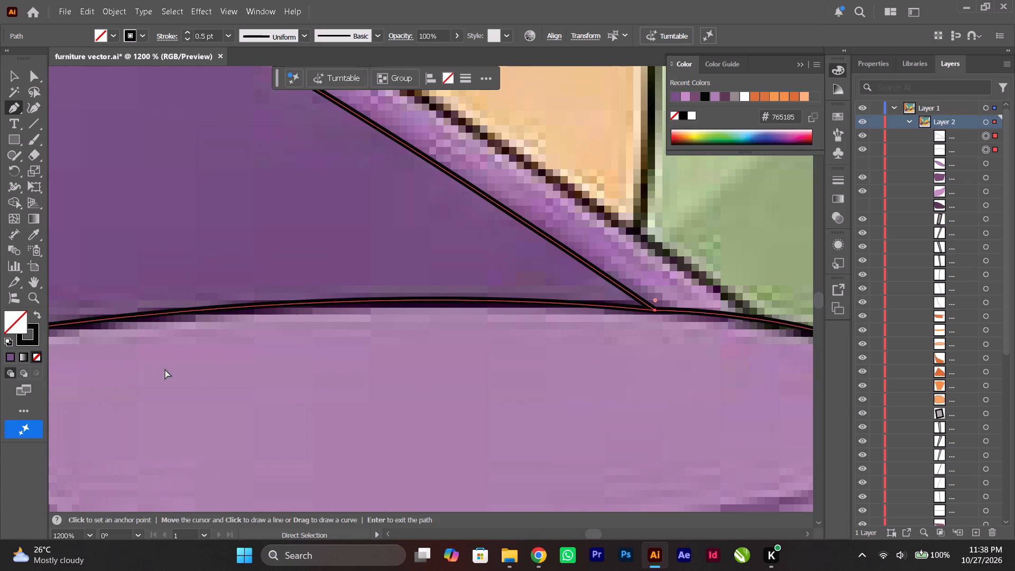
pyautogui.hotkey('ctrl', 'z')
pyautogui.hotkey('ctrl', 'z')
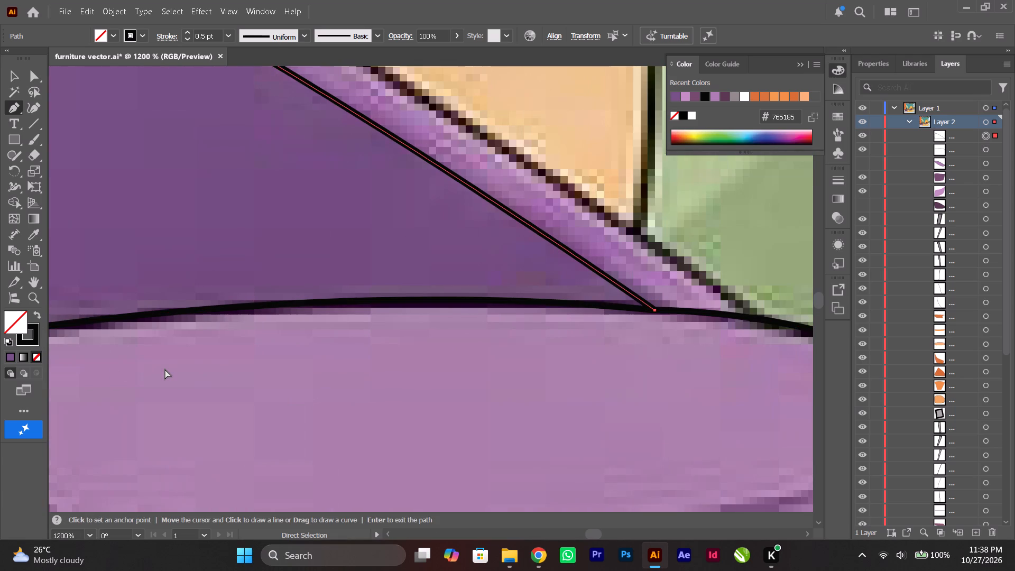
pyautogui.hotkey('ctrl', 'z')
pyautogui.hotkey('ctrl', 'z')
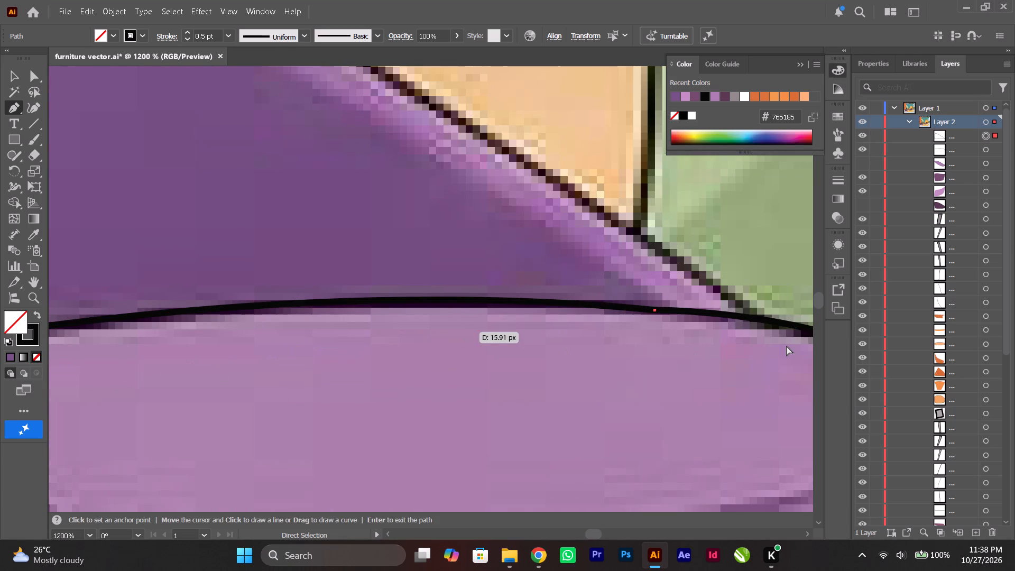
# Retrace the backrest shadow from the cushion's back edge: curve about 75 px up, straight down to the armrest, then about 3 px to the cushion curve's end.
pyautogui.keyDown('alt'); pyautogui.scroll(3, 656, 298); pyautogui.keyUp('alt')
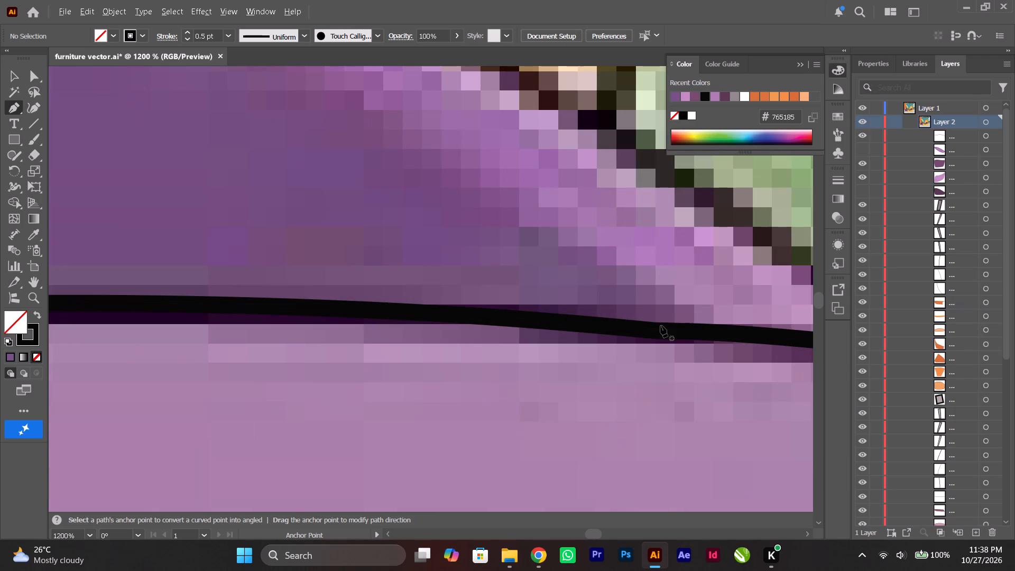
pyautogui.click(659, 326)
pyautogui.keyDown('alt'); pyautogui.scroll(-6, 659, 325); pyautogui.keyUp('alt')
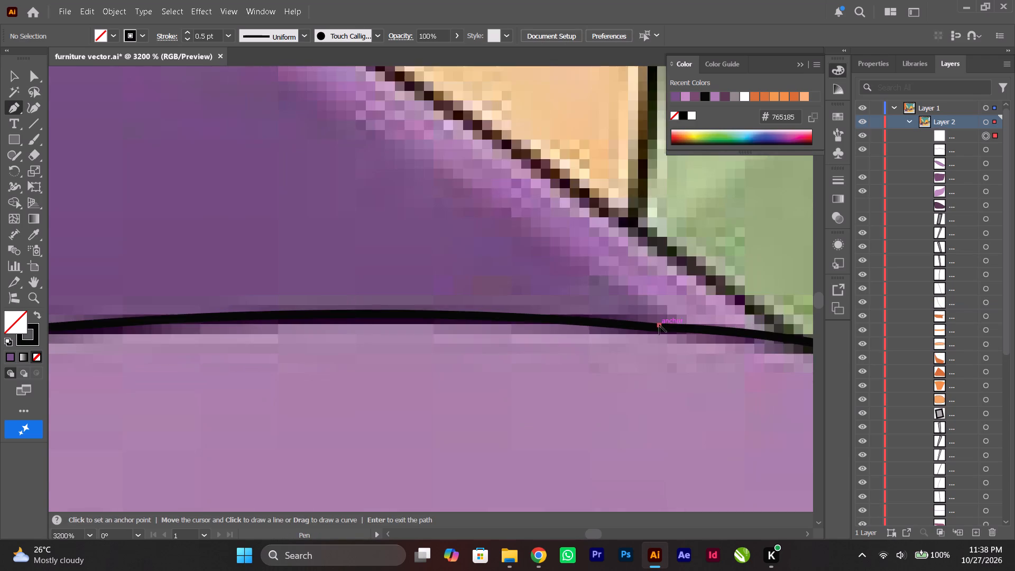
pyautogui.keyDown('alt'); pyautogui.scroll(-5, 659, 325); pyautogui.keyUp('alt')
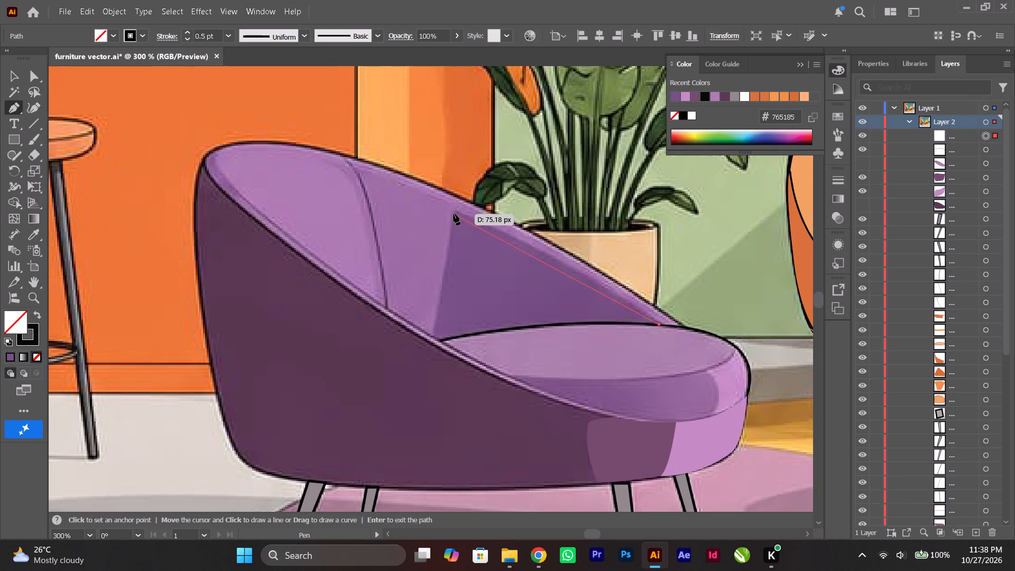
pyautogui.moveTo(455, 212); pyautogui.dragTo(403, 201)
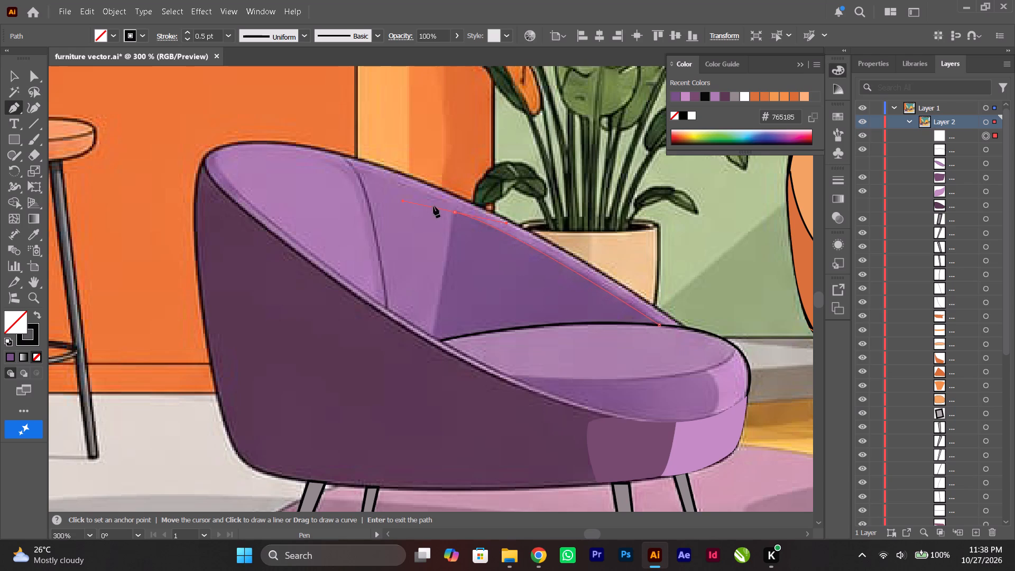
pyautogui.click(455, 213)
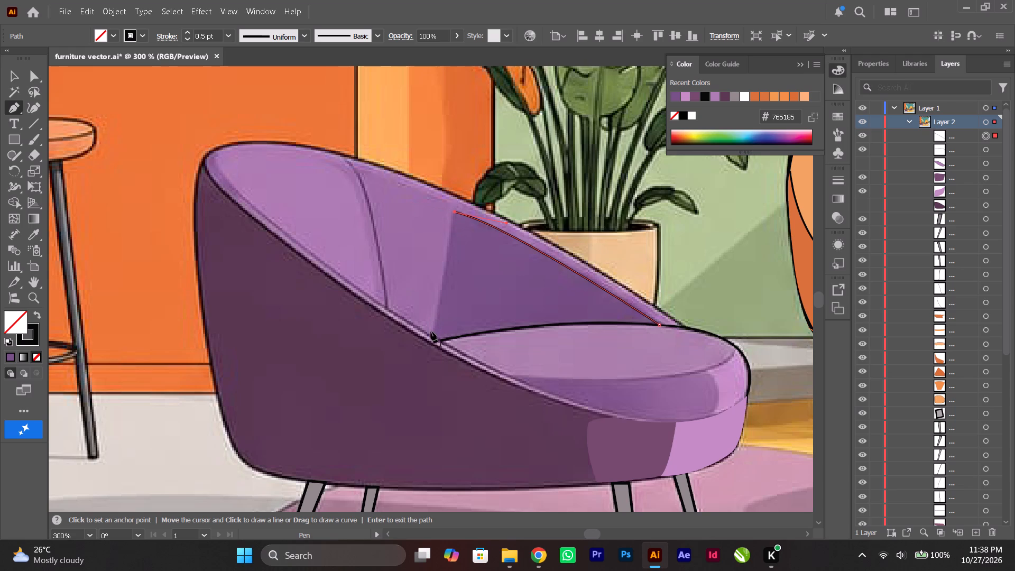
pyautogui.keyDown('alt'); pyautogui.scroll(5, 431, 336); pyautogui.keyUp('alt')
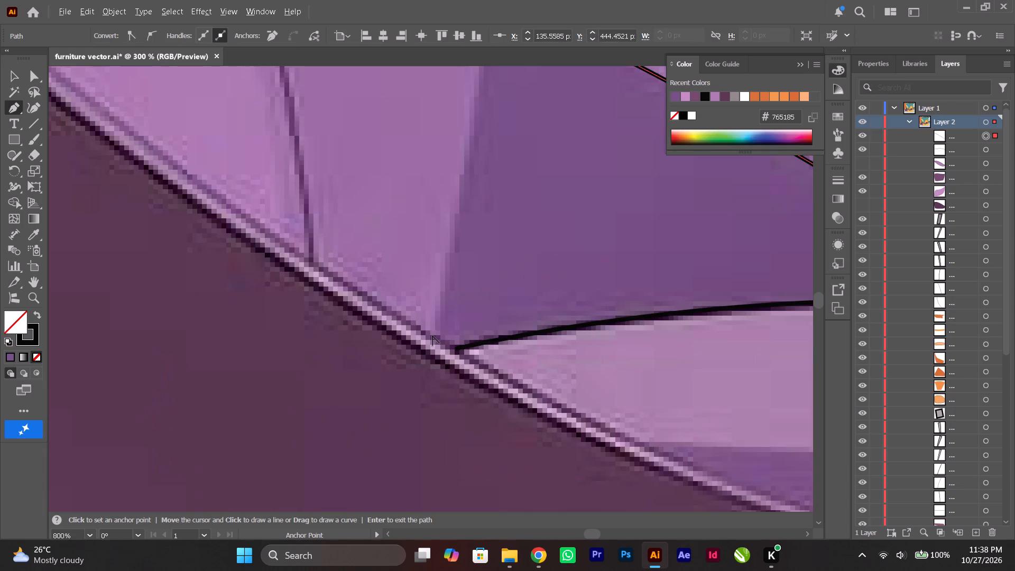
pyautogui.click(434, 336)
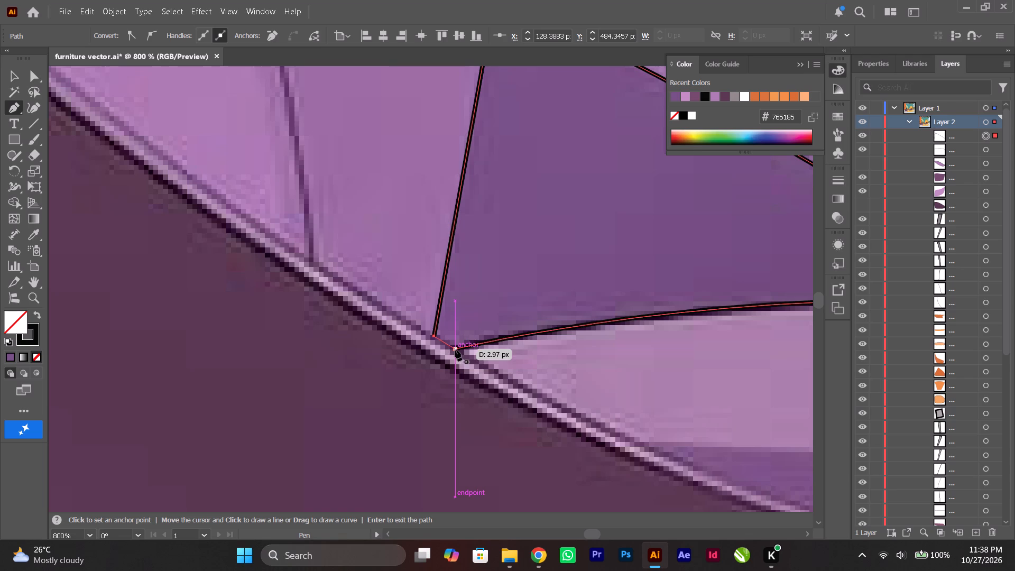
pyautogui.click(455, 346)
# Close the shadow outline at its starting anchor with a curve that follows the cushion's back edge.
pyautogui.keyDown('ctrl'); pyautogui.scroll(-4, 502, 334); pyautogui.keyUp('ctrl')
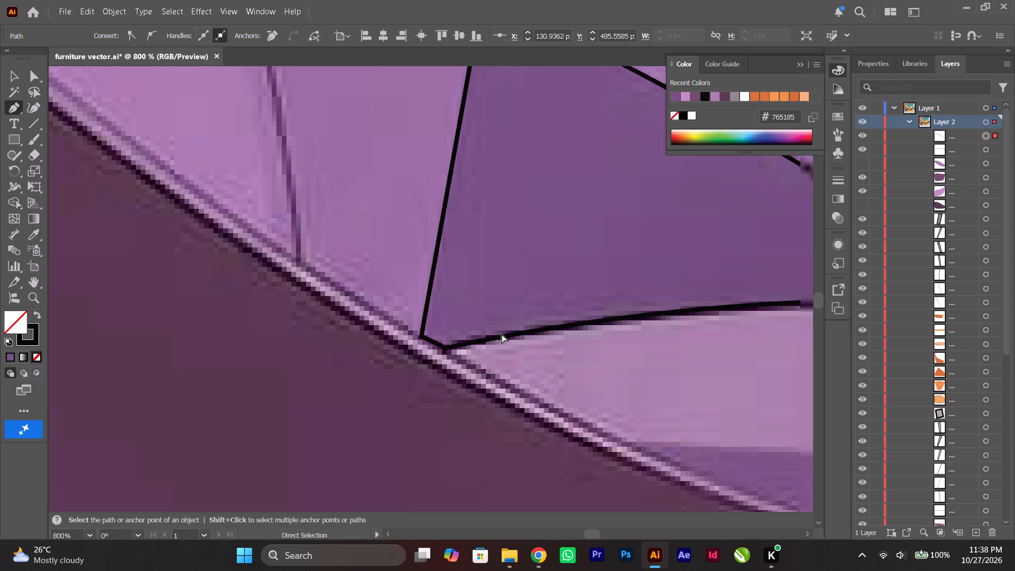
pyautogui.keyDown('ctrl'); pyautogui.scroll(-17, 502, 334); pyautogui.keyUp('ctrl')
pyautogui.keyDown('alt'); pyautogui.scroll(-1, 504, 332); pyautogui.keyUp('alt')
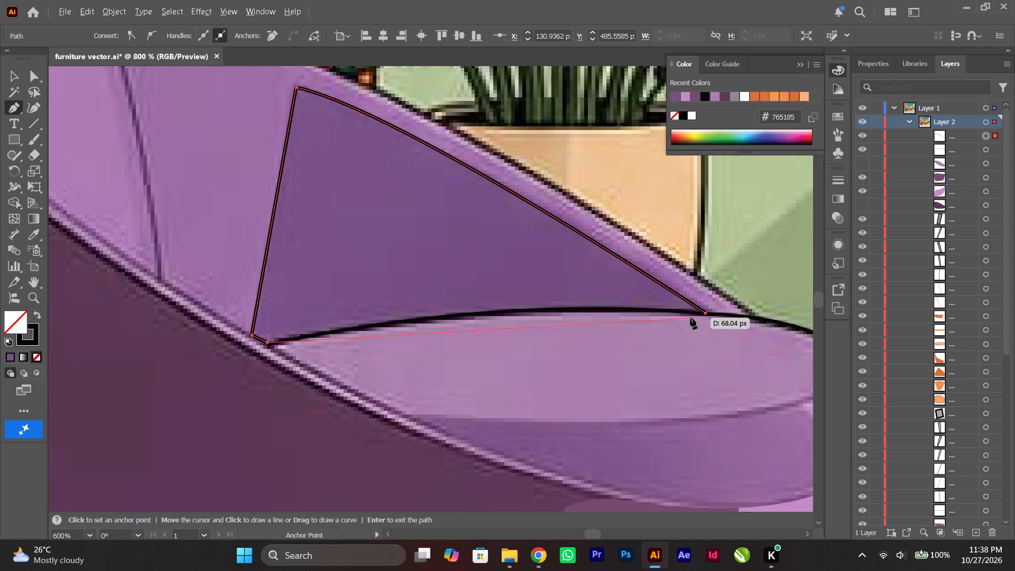
pyautogui.moveTo(705, 314); pyautogui.dragTo(777, 350)
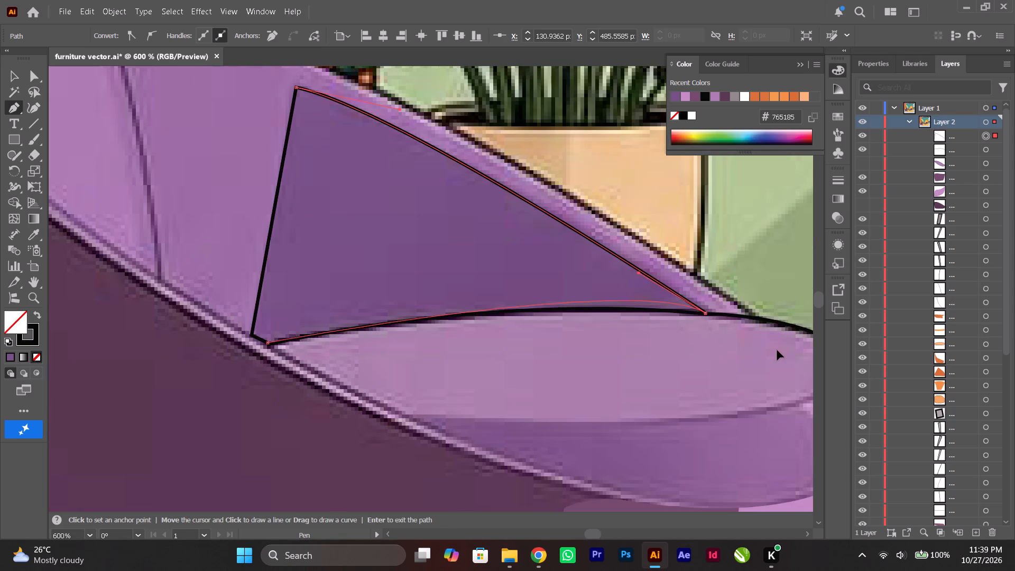
pyautogui.moveTo(777, 350); pyautogui.dragTo(809, 329)
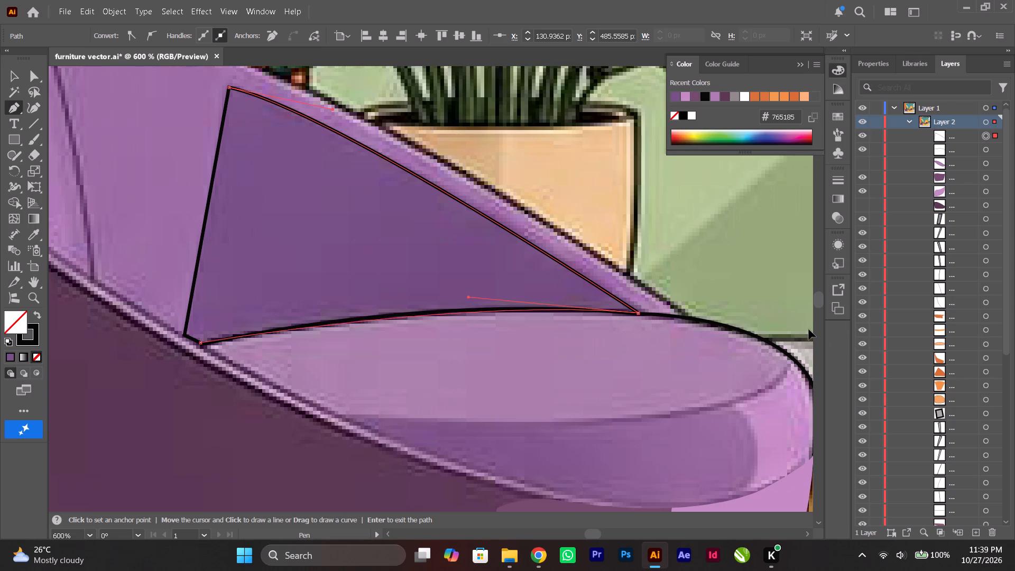
pyautogui.moveTo(809, 329); pyautogui.dragTo(806, 331)
# Fill the closed backrest shadow shape with the dark purple 765185 sampled from the reference image.
pyautogui.click(38, 236)
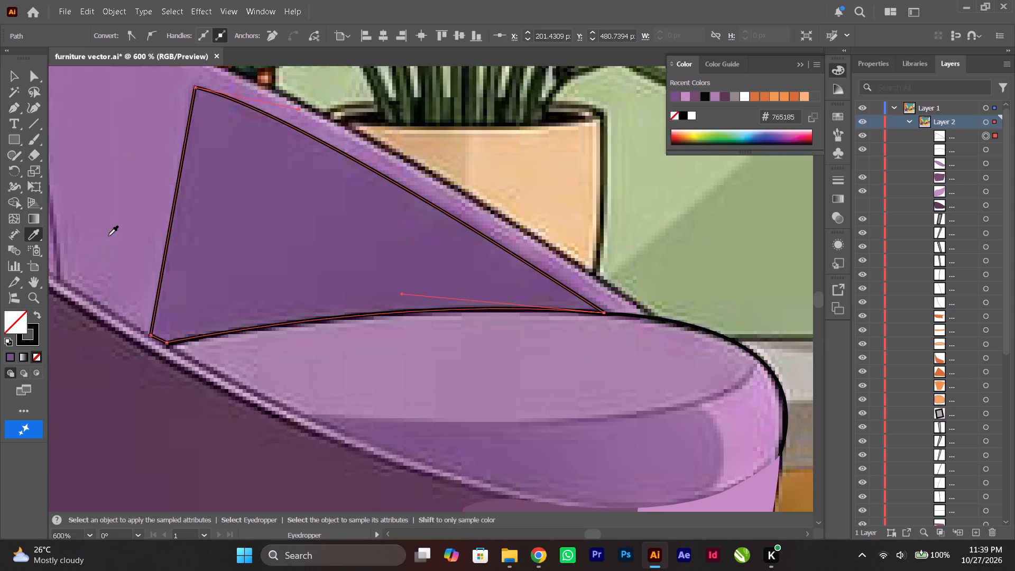
pyautogui.click(212, 237)
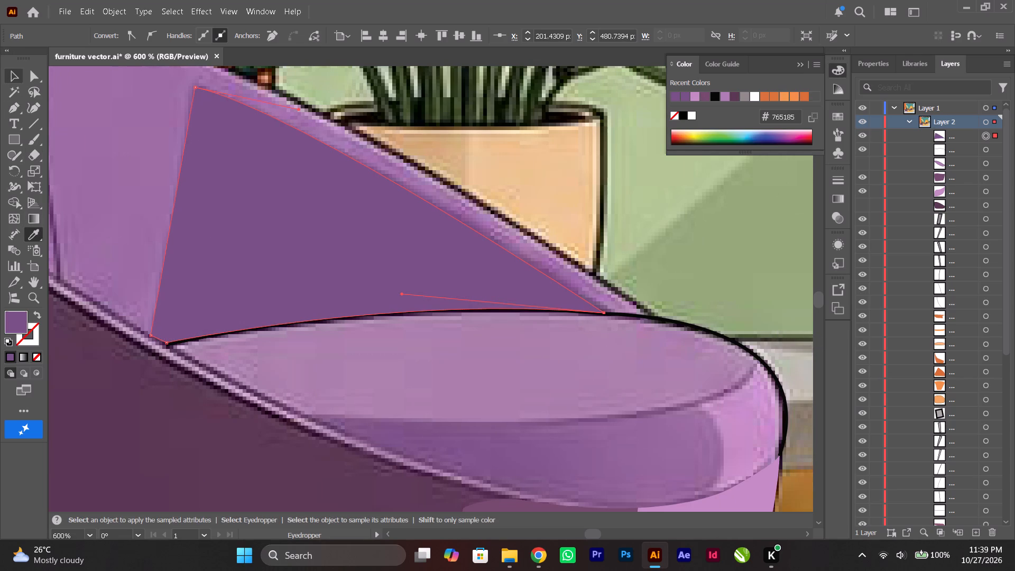
# Move the backrest shadow shape below the cushion outline in Layer 2's stacking order and deselect it.
pyautogui.click(15, 72)
pyautogui.moveTo(948, 135); pyautogui.dragTo(950, 156)
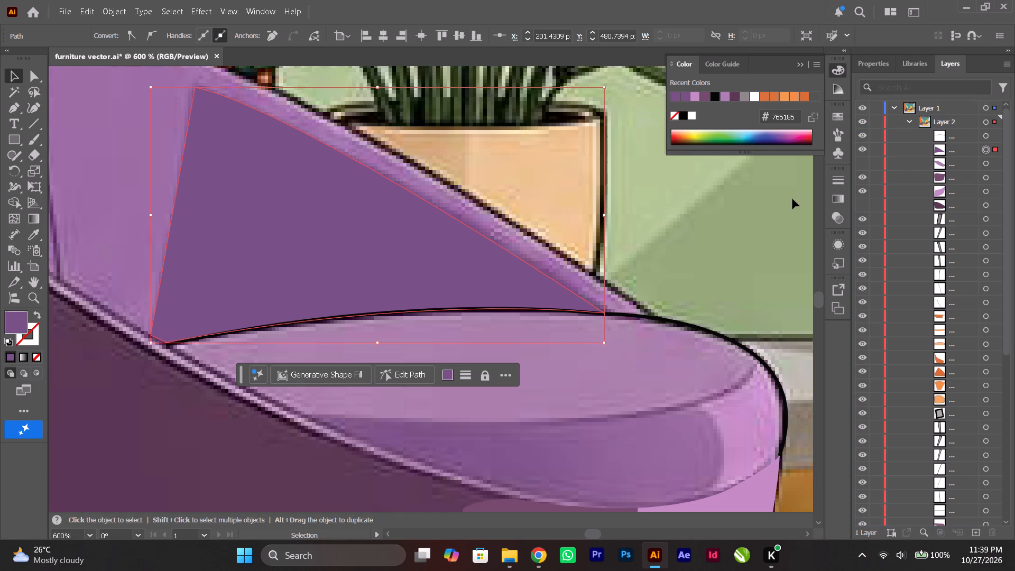
pyautogui.click(735, 242)
# Examine the filled backrest shadow against the armchair's rim, cushion and surrounding reference artwork.
pyautogui.keyDown('alt'); pyautogui.scroll(-1, 695, 267); pyautogui.keyUp('alt')
pyautogui.keyDown('ctrl'); pyautogui.scroll(2, 695, 267); pyautogui.keyUp('ctrl')
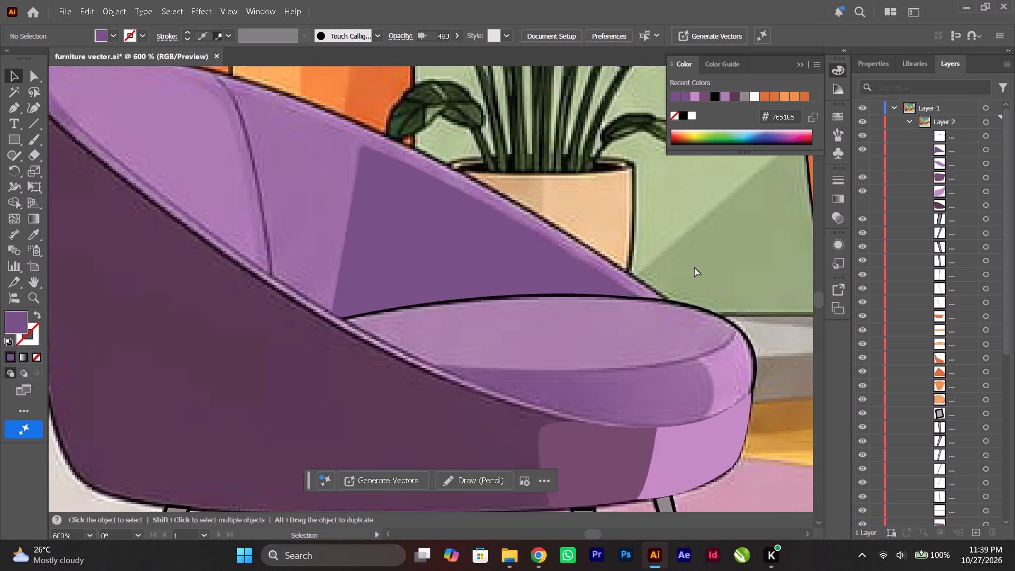
pyautogui.keyDown('ctrl'); pyautogui.scroll(14, 695, 267); pyautogui.keyUp('ctrl')
pyautogui.keyDown('alt'); pyautogui.scroll(1, 689, 269); pyautogui.keyUp('alt')
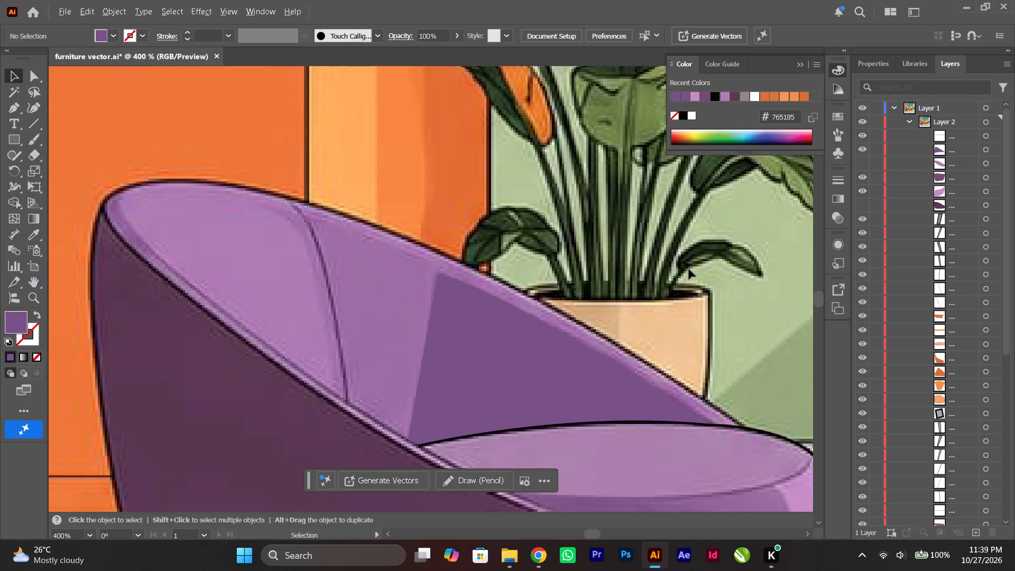
pyautogui.keyDown('ctrl'); pyautogui.scroll(-6, 581, 264); pyautogui.keyUp('ctrl')
pyautogui.keyDown('ctrl'); pyautogui.scroll(12, 411, 264); pyautogui.keyUp('ctrl')
pyautogui.keyDown('alt'); pyautogui.scroll(-2, 410, 264); pyautogui.keyUp('alt')
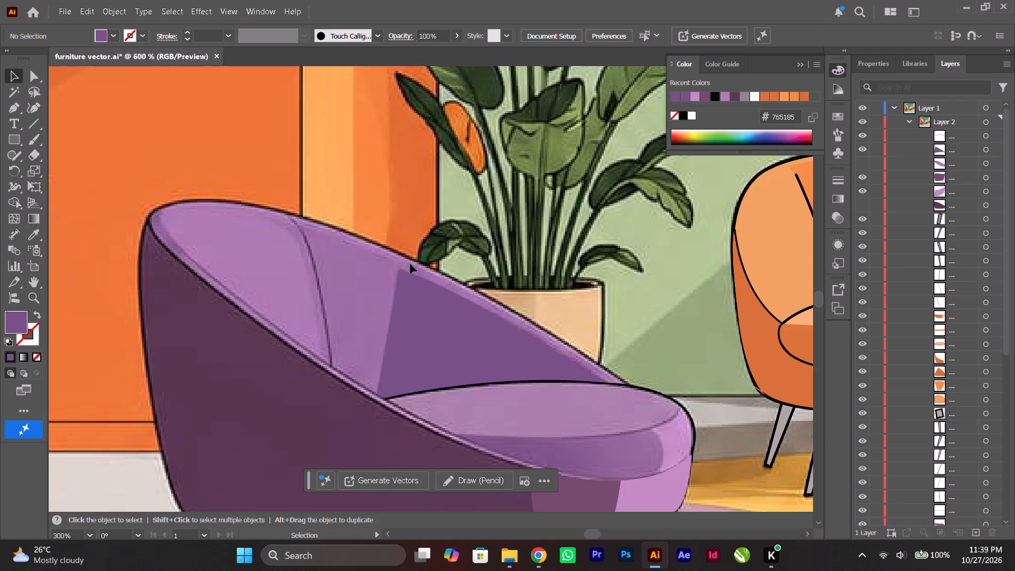
pyautogui.keyDown('ctrl'); pyautogui.scroll(-4, 410, 264); pyautogui.keyUp('ctrl')
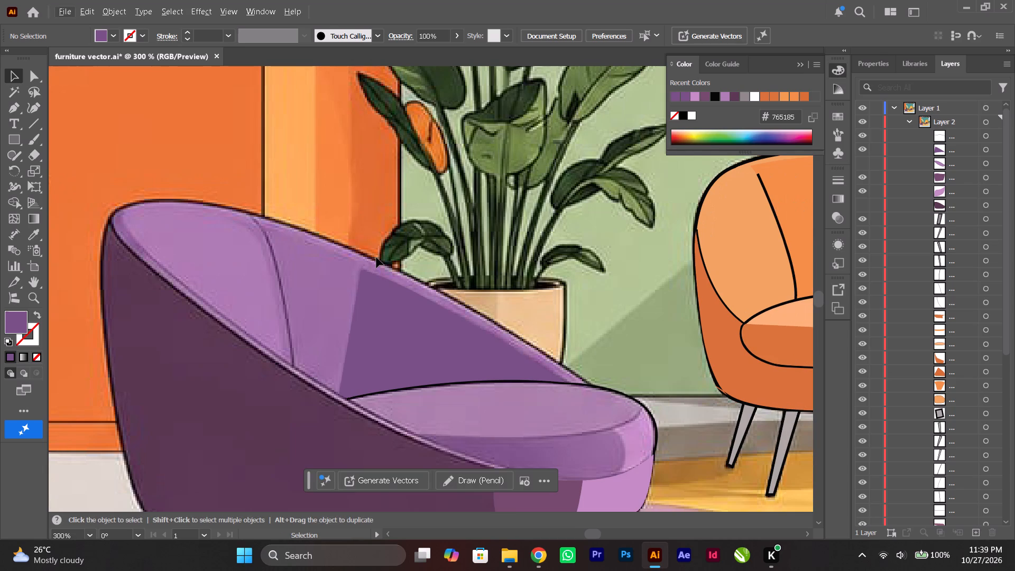
# Start a cushion-front shadow outline with the Pen tool, curving from the armchair's rim along the cushion's seam to the shadow's upper front corner.
pyautogui.click(15, 109)
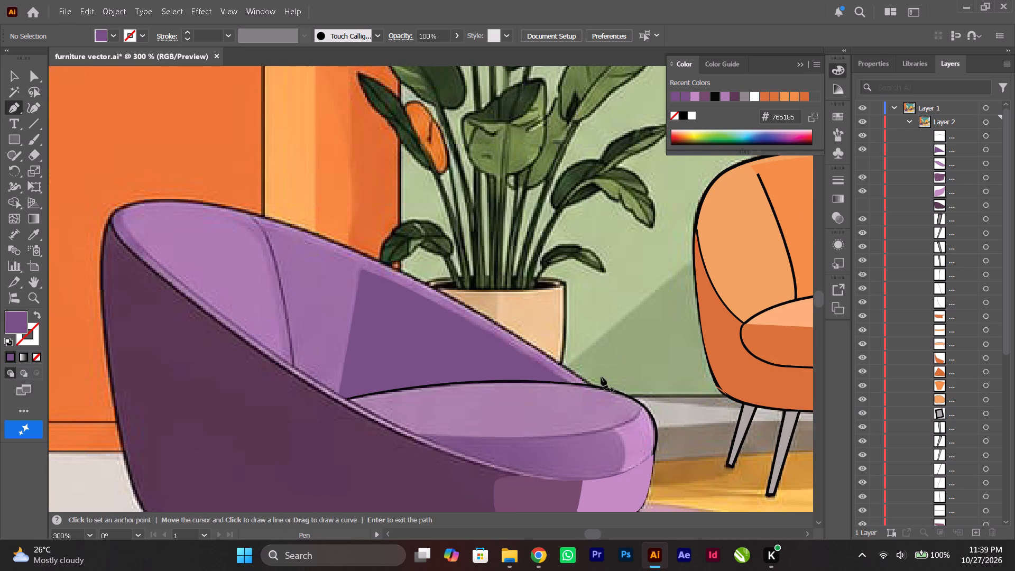
pyautogui.keyDown('alt'); pyautogui.scroll(2, 597, 378); pyautogui.keyUp('alt')
pyautogui.keyDown('ctrl'); pyautogui.scroll(5, 581, 387); pyautogui.keyUp('ctrl')
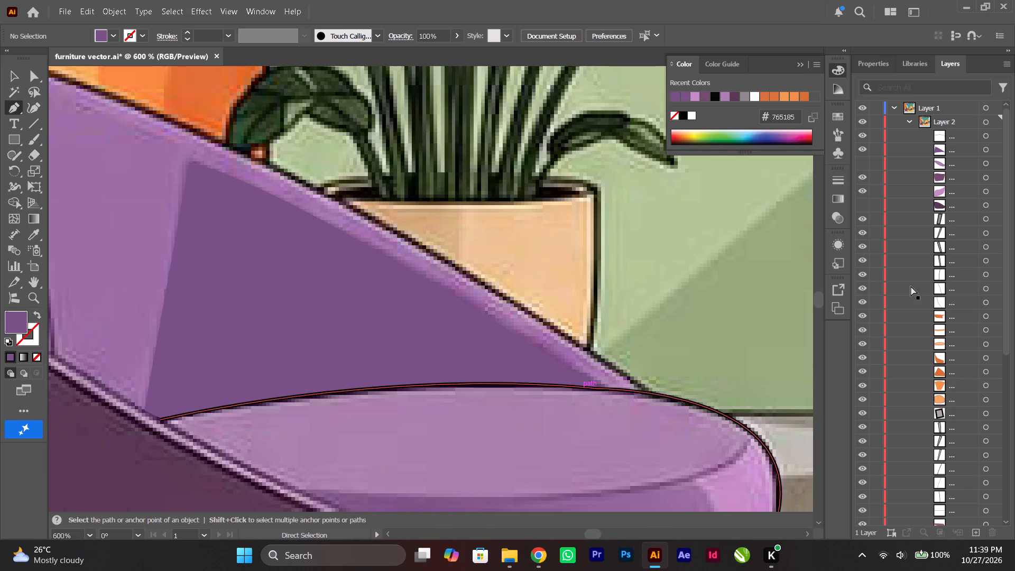
pyautogui.scroll(-13, 666, 311)
pyautogui.keyDown('ctrl'); pyautogui.scroll(-2, 666, 311); pyautogui.keyUp('ctrl')
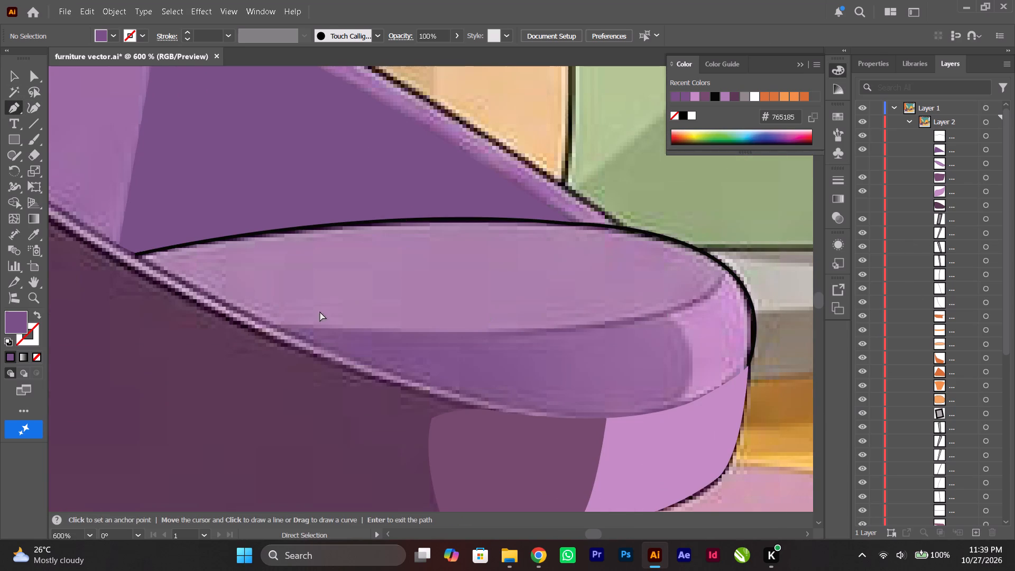
pyautogui.click(277, 326)
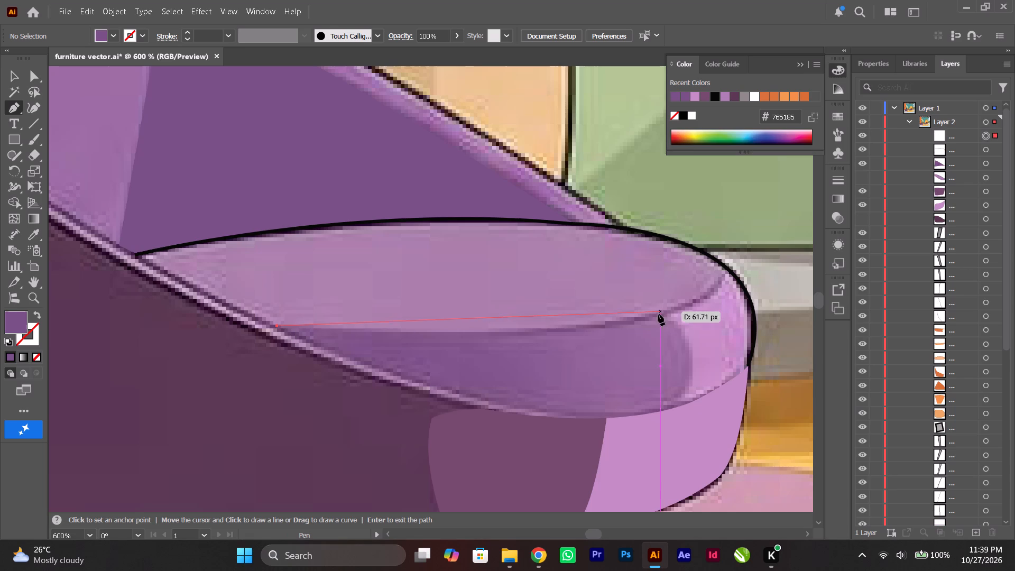
pyautogui.moveTo(658, 315); pyautogui.dragTo(740, 289)
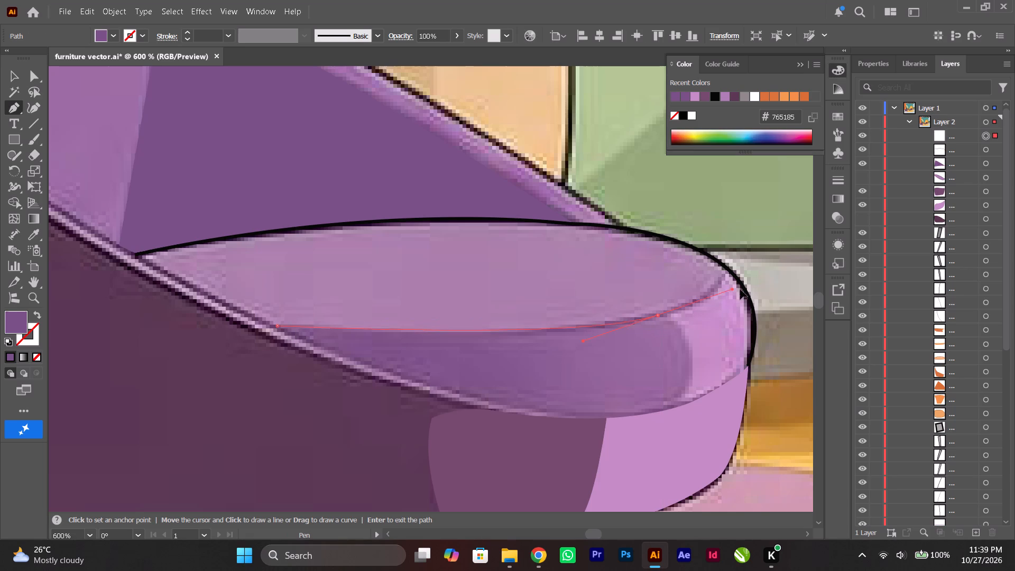
pyautogui.moveTo(740, 289); pyautogui.dragTo(765, 283)
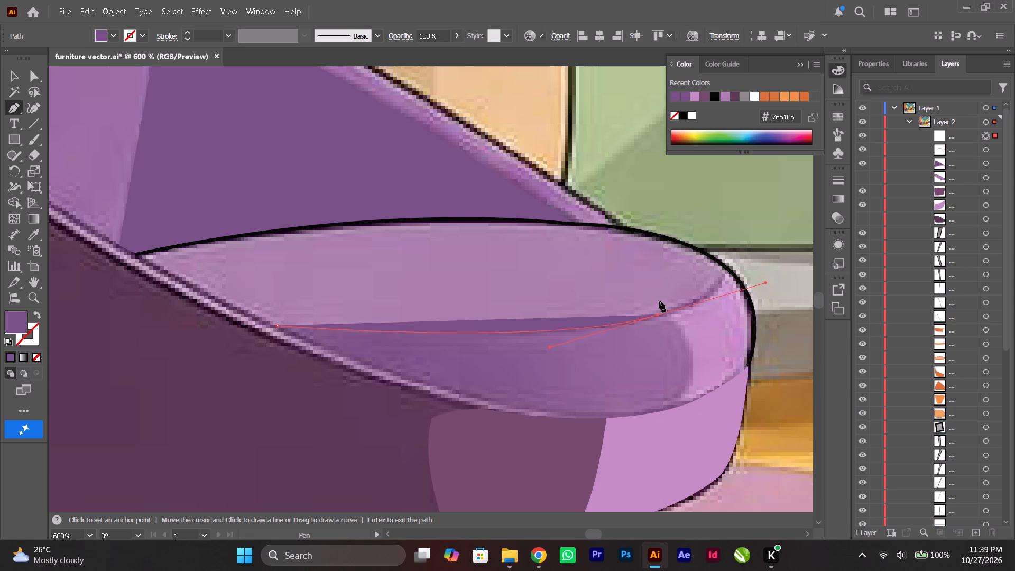
pyautogui.click(657, 315)
# Curve the shadow outline around its rounded end and close it at the starting anchor along the cushion's lower edge.
pyautogui.scroll(-7, 658, 318)
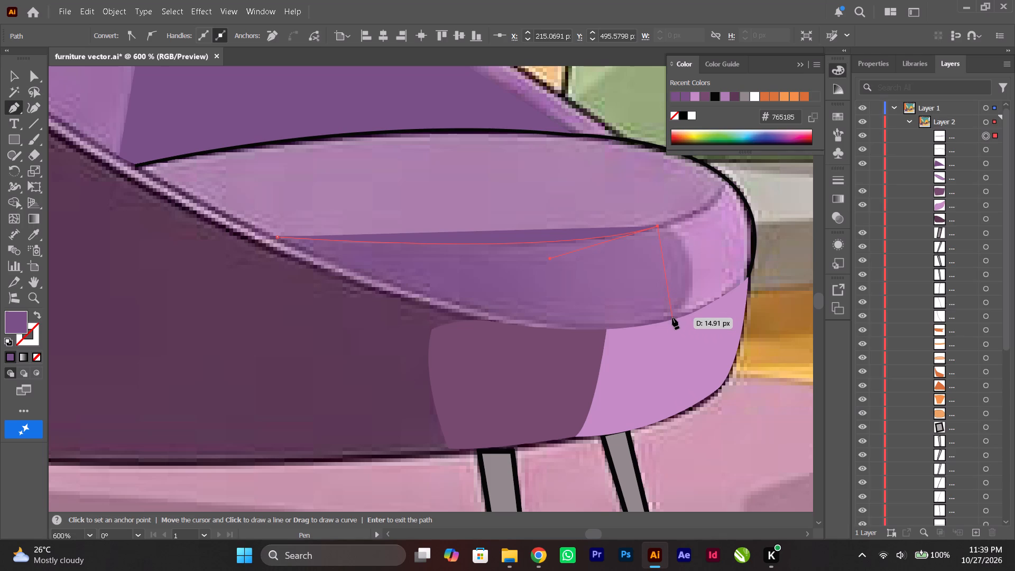
pyautogui.moveTo(672, 318); pyautogui.dragTo(619, 389)
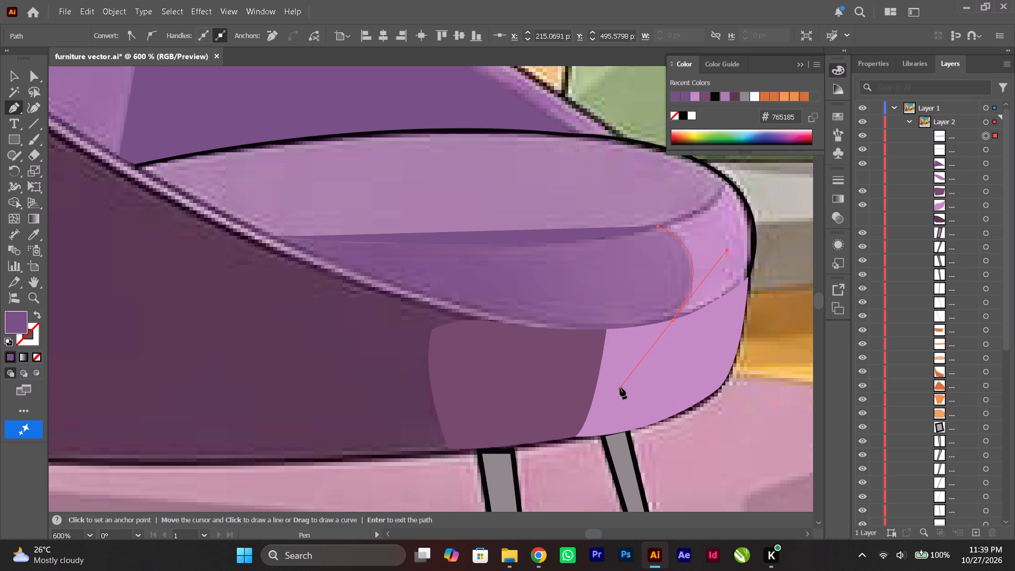
pyautogui.click(673, 321)
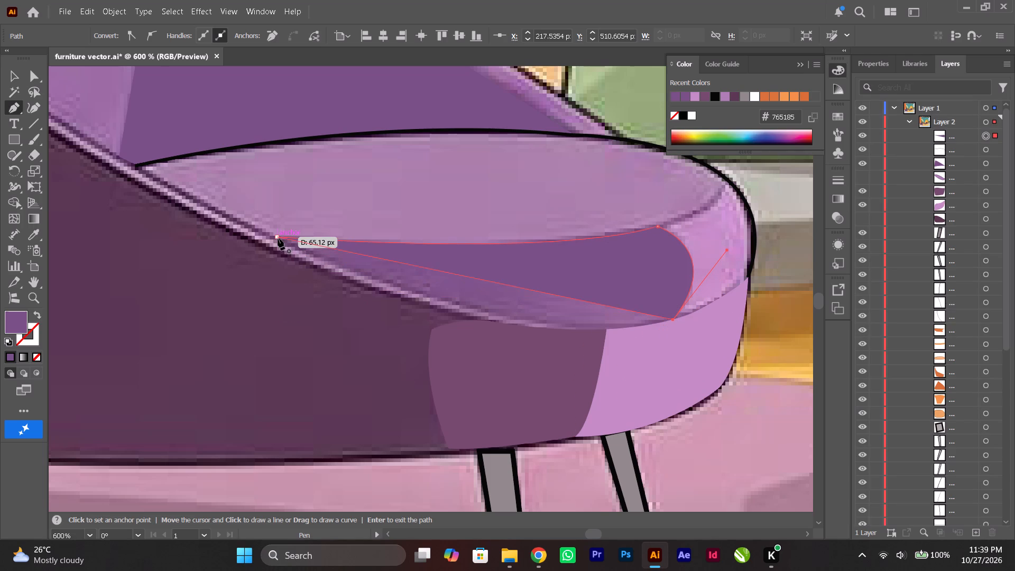
pyautogui.moveTo(278, 238); pyautogui.dragTo(113, 123)
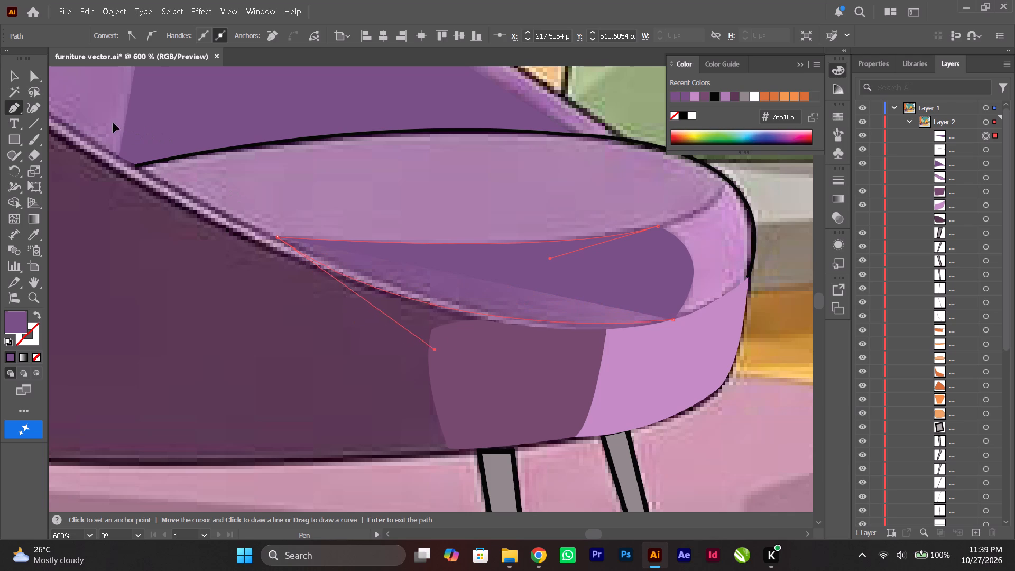
pyautogui.moveTo(113, 123); pyautogui.dragTo(124, 110)
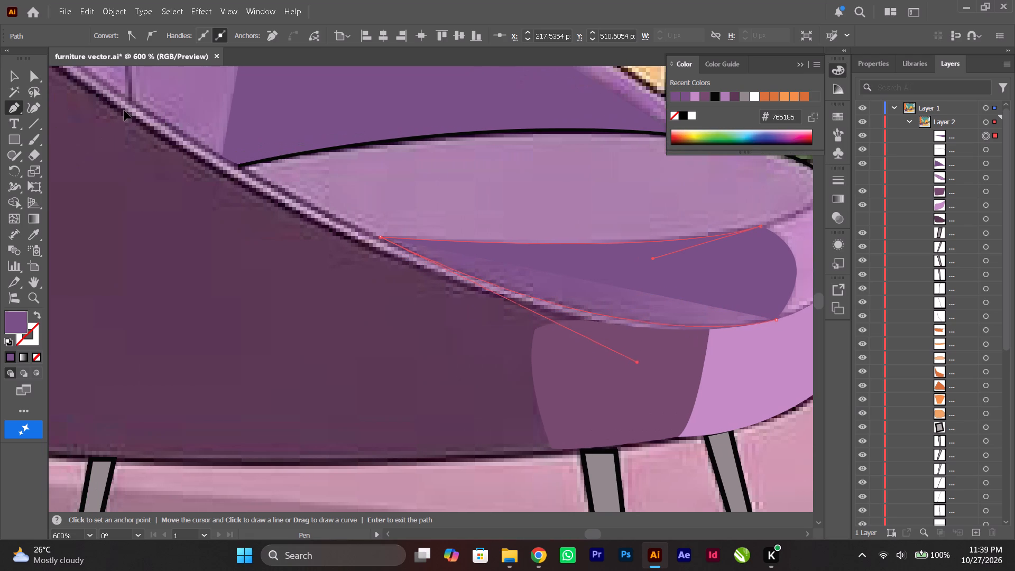
pyautogui.moveTo(124, 110); pyautogui.dragTo(117, 109)
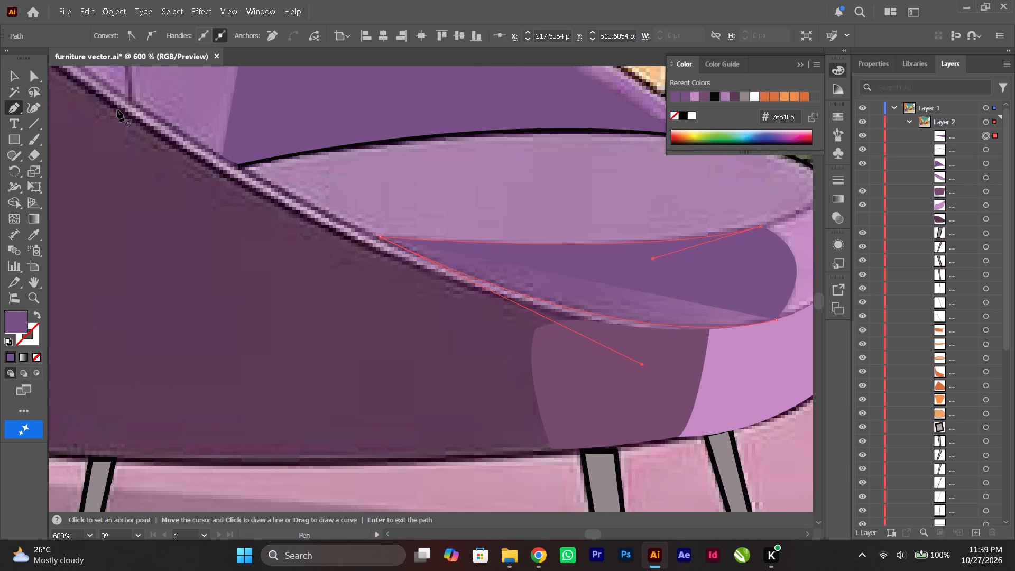
# Start a highlight outline from the cushion's outer edge, curving along the seam to the shadow's upper corner and straight to its lower corner.
pyautogui.keyDown('alt'); pyautogui.scroll(-1, 562, 316); pyautogui.keyUp('alt')
pyautogui.keyDown('ctrl'); pyautogui.scroll(-7, 562, 316); pyautogui.keyUp('ctrl')
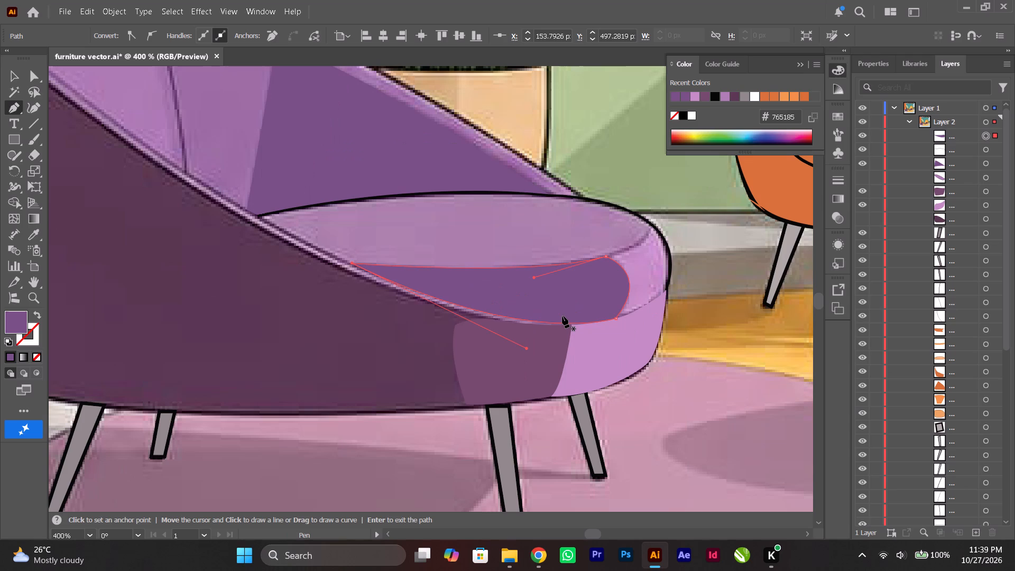
pyautogui.keyDown('ctrl'); pyautogui.scroll(-14, 562, 316); pyautogui.keyUp('ctrl')
pyautogui.keyDown('alt'); pyautogui.scroll(2, 433, 308); pyautogui.keyUp('alt')
pyautogui.keyDown('ctrl'); pyautogui.scroll(-5, 433, 308); pyautogui.keyUp('ctrl')
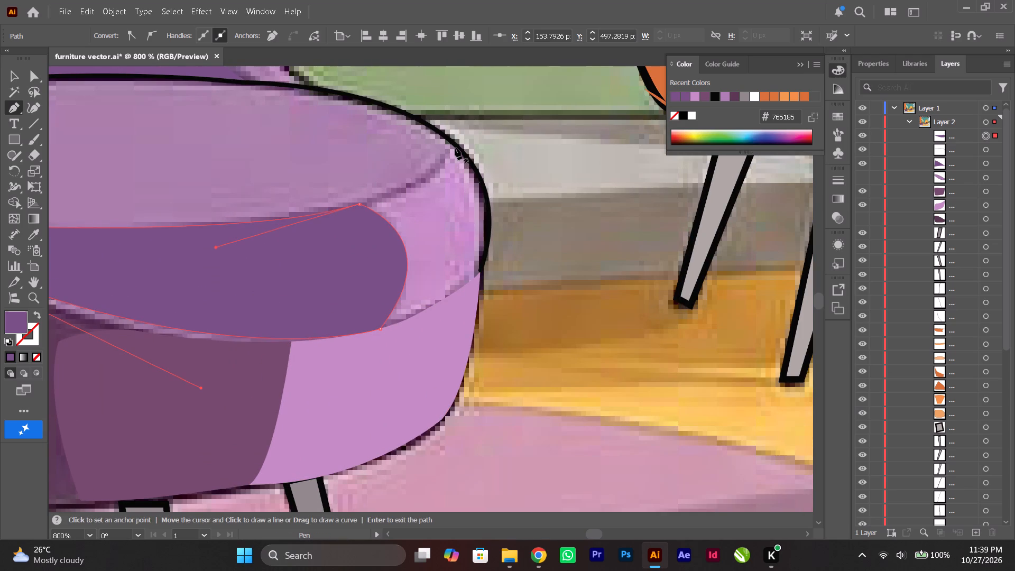
pyautogui.click(453, 144)
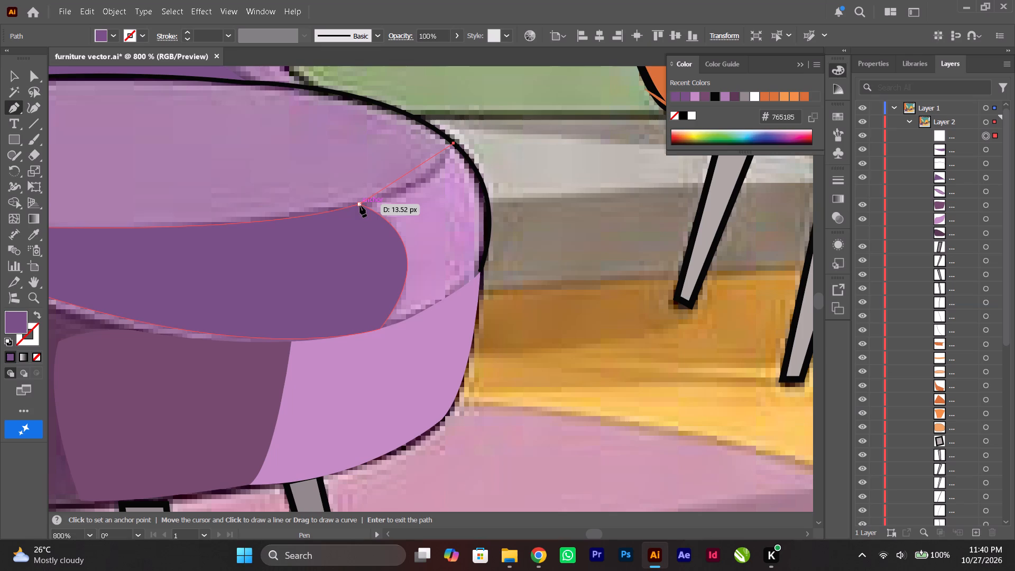
pyautogui.moveTo(360, 206); pyautogui.dragTo(261, 226)
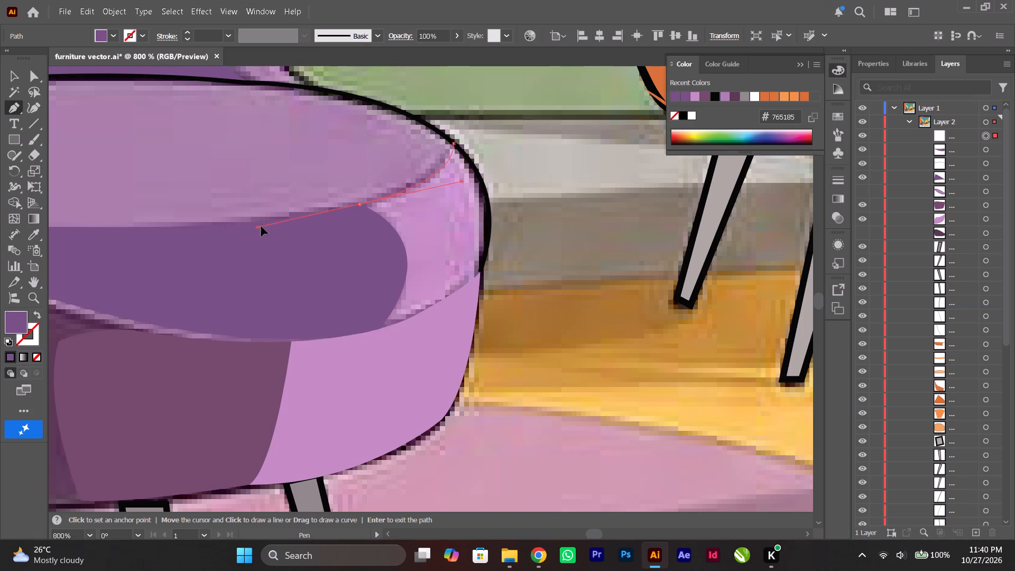
pyautogui.moveTo(261, 226); pyautogui.dragTo(269, 227)
pyautogui.click(359, 204)
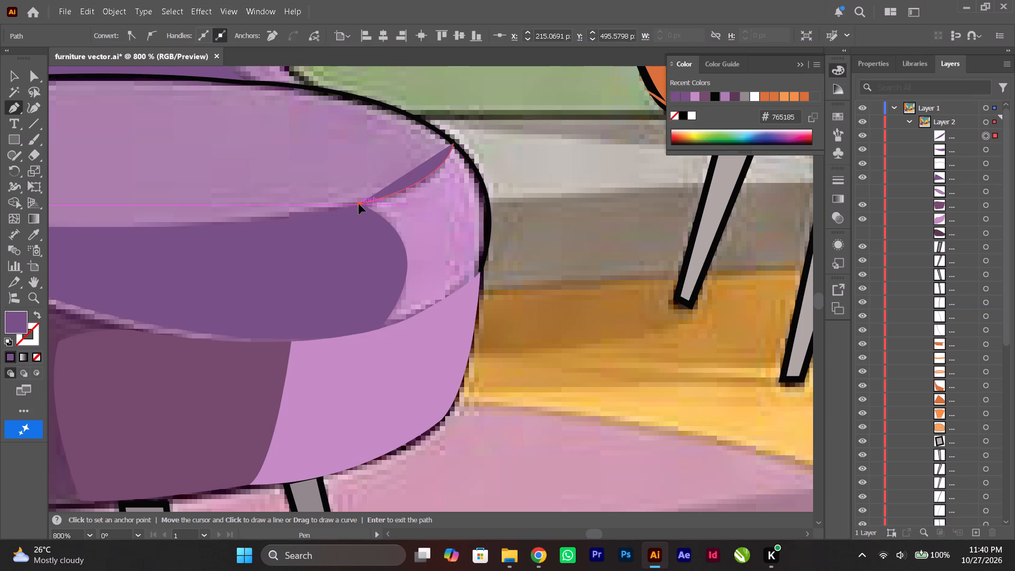
pyautogui.click(381, 327)
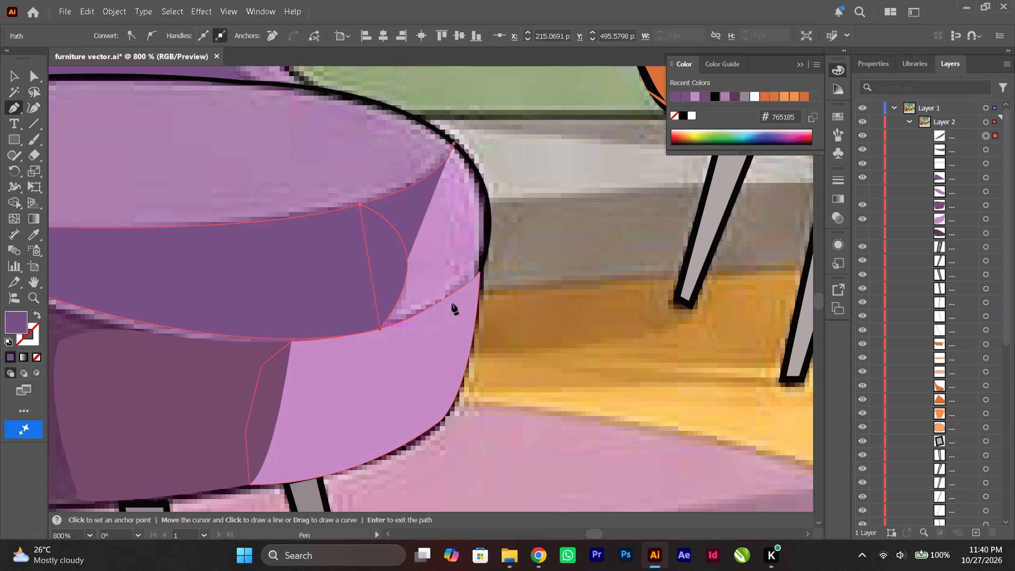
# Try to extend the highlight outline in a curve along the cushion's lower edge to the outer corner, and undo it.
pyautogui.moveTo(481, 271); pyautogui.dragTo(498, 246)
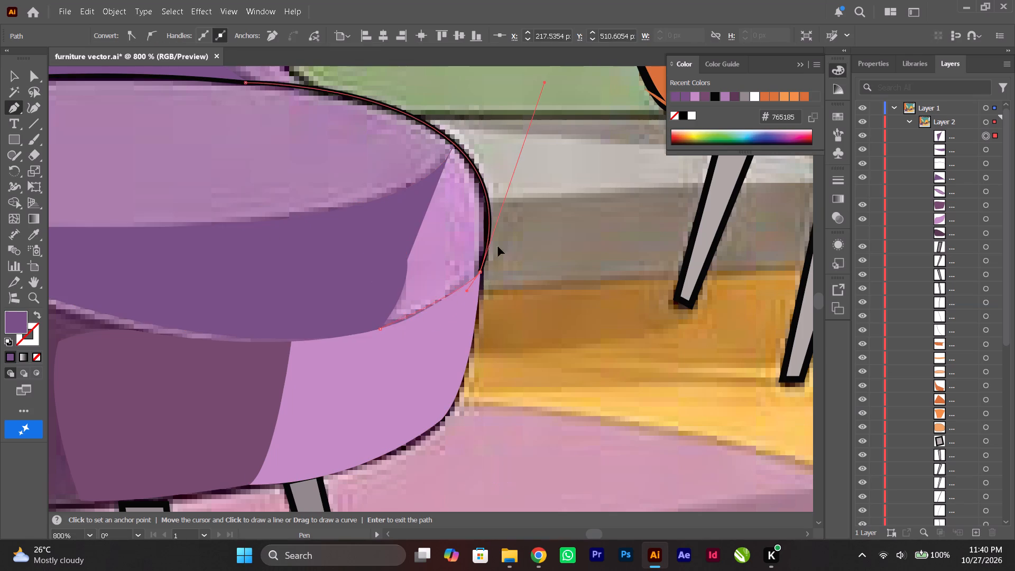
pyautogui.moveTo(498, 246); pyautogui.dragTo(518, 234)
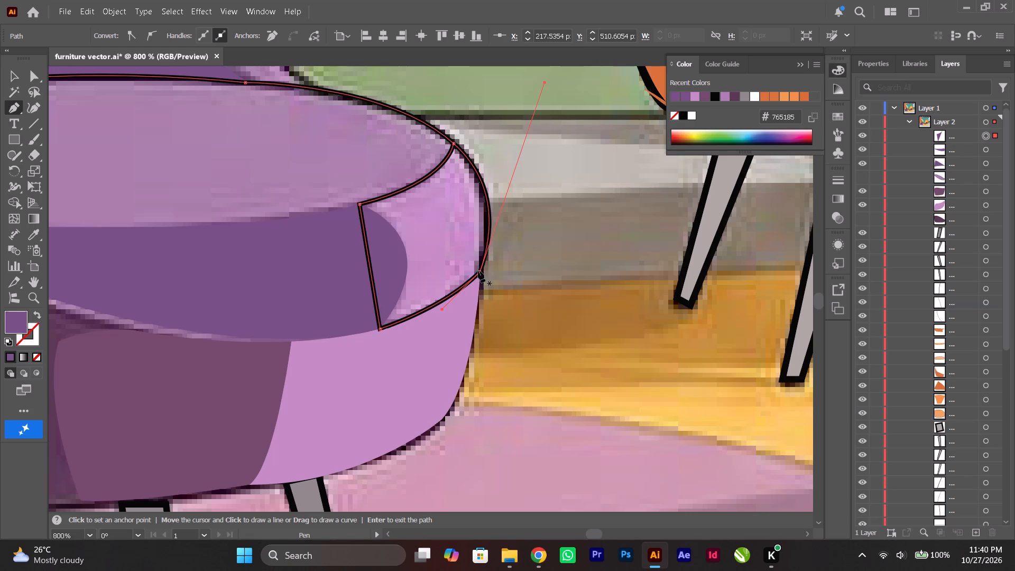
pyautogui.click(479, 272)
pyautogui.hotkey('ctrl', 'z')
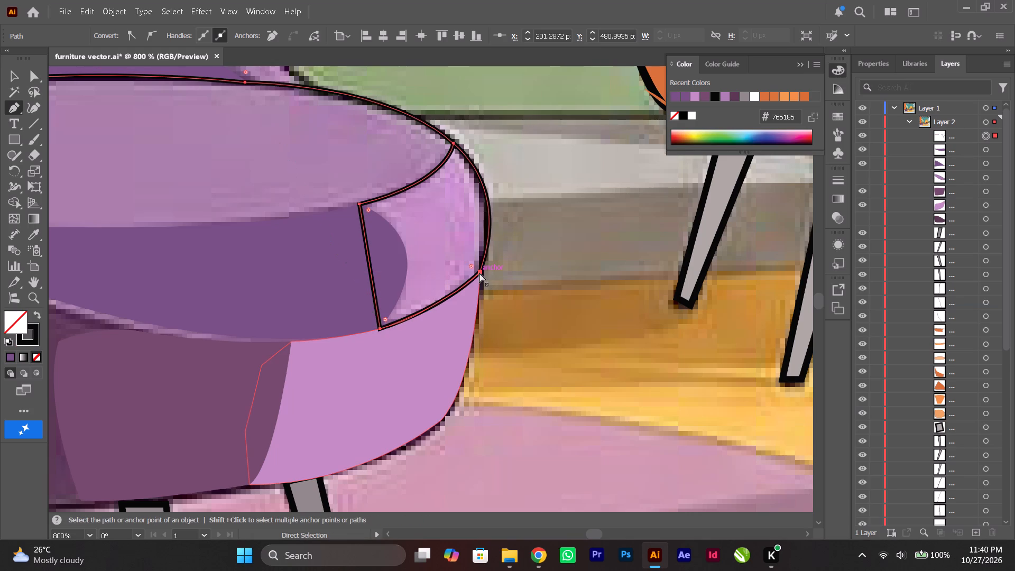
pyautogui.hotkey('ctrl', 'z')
# Curve the highlight outline along the cushion's lower edge to the outer corner and close it along the cushion's outer edge.
pyautogui.keyDown('alt'); pyautogui.scroll(4, 483, 268); pyautogui.keyUp('alt')
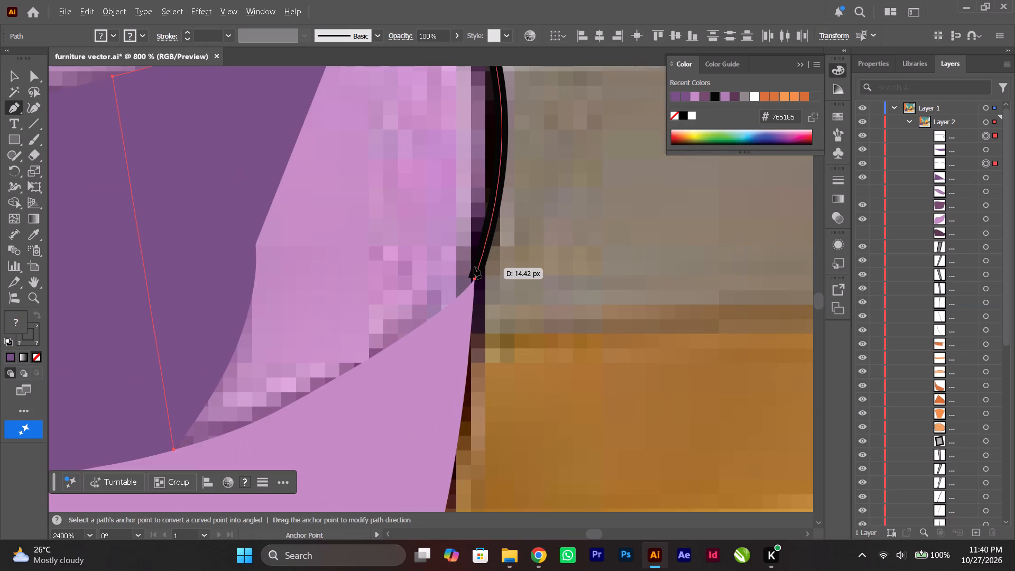
pyautogui.moveTo(475, 268); pyautogui.dragTo(532, 148)
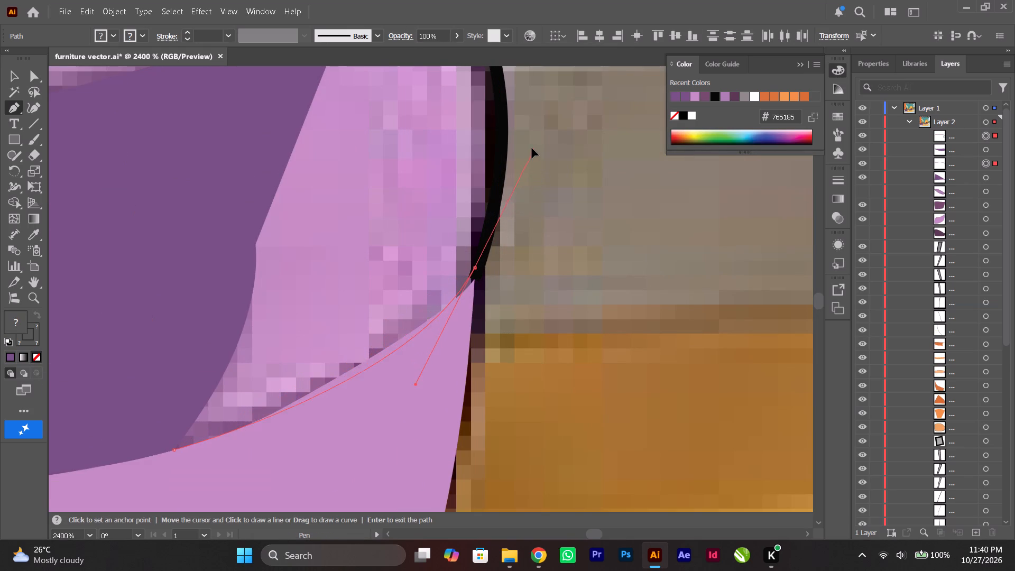
pyautogui.moveTo(532, 148); pyautogui.dragTo(538, 167)
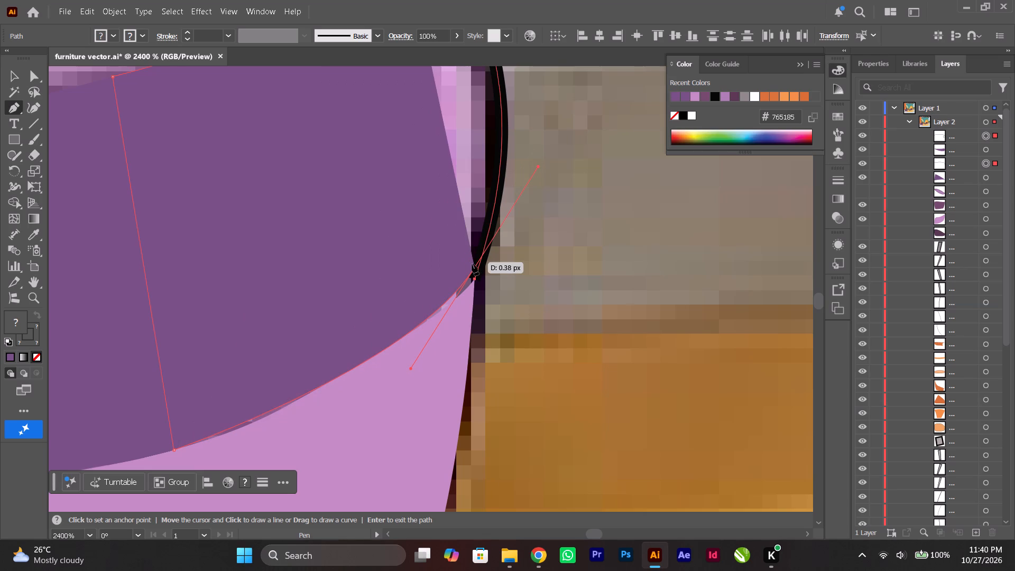
pyautogui.click(476, 268)
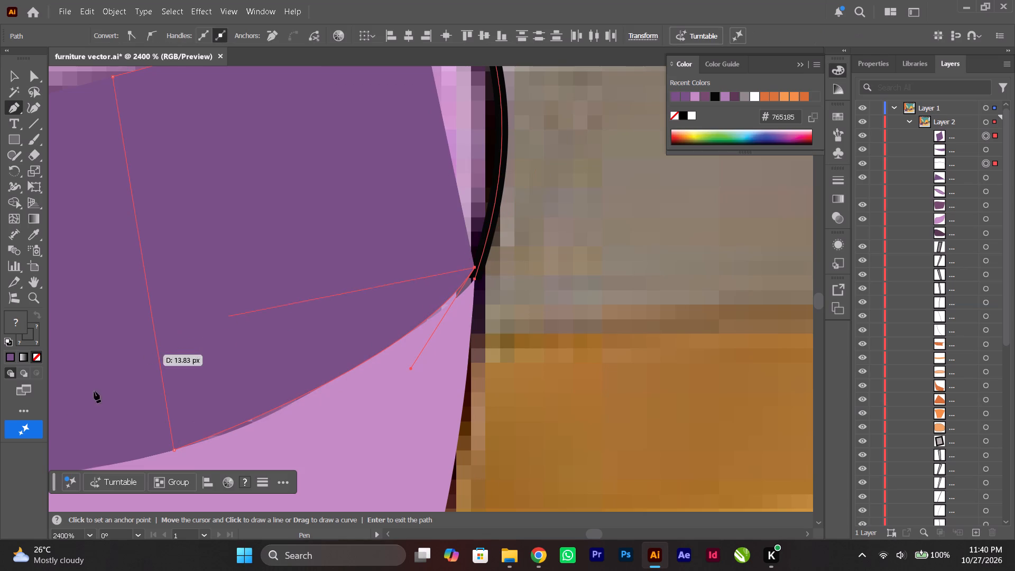
pyautogui.click(36, 356)
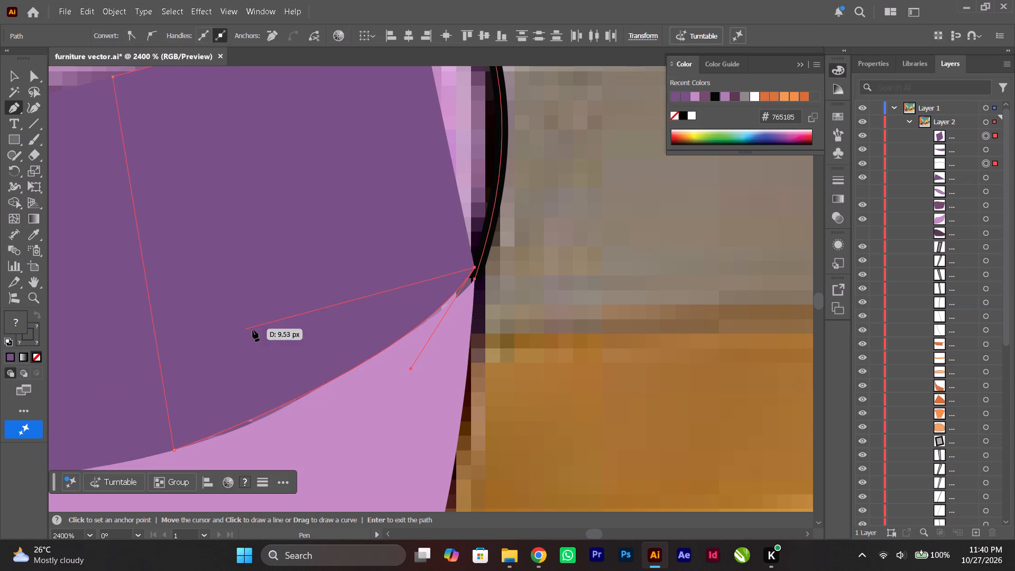
pyautogui.scroll(7, 306, 327)
pyautogui.keyDown('alt'); pyautogui.scroll(-1, 329, 322); pyautogui.keyUp('alt')
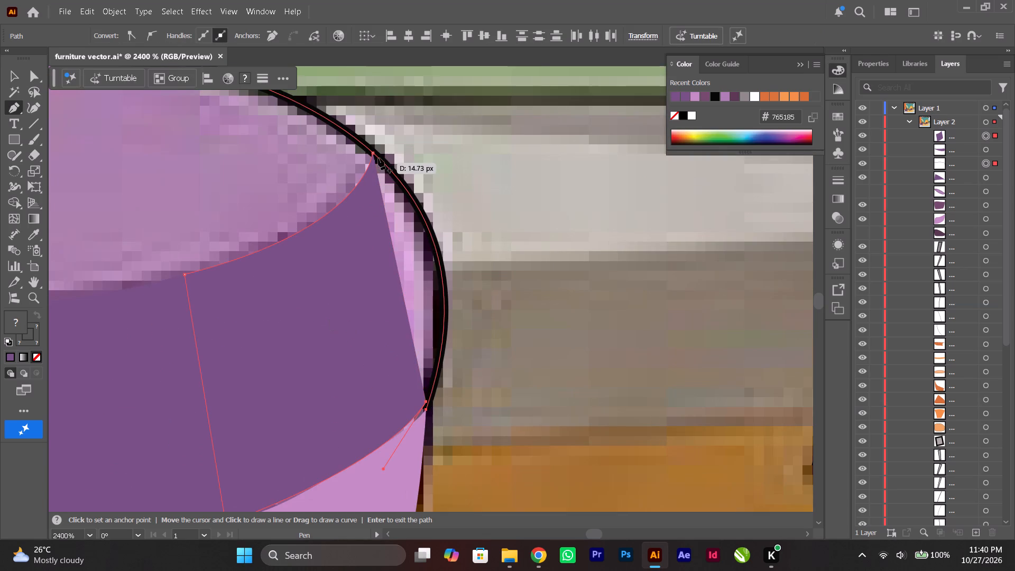
pyautogui.moveTo(373, 153); pyautogui.dragTo(352, 147)
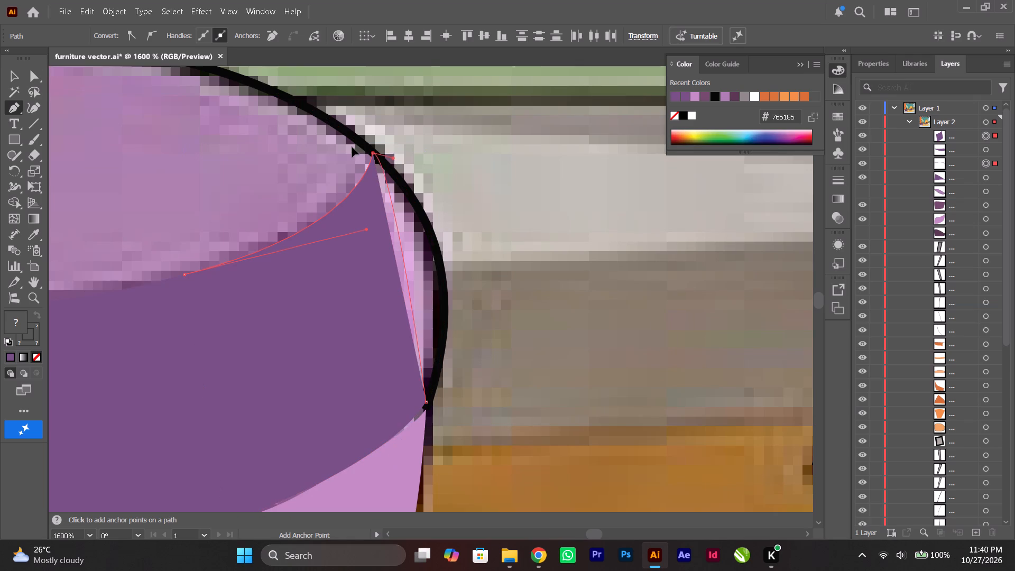
pyautogui.moveTo(352, 147); pyautogui.dragTo(275, 242)
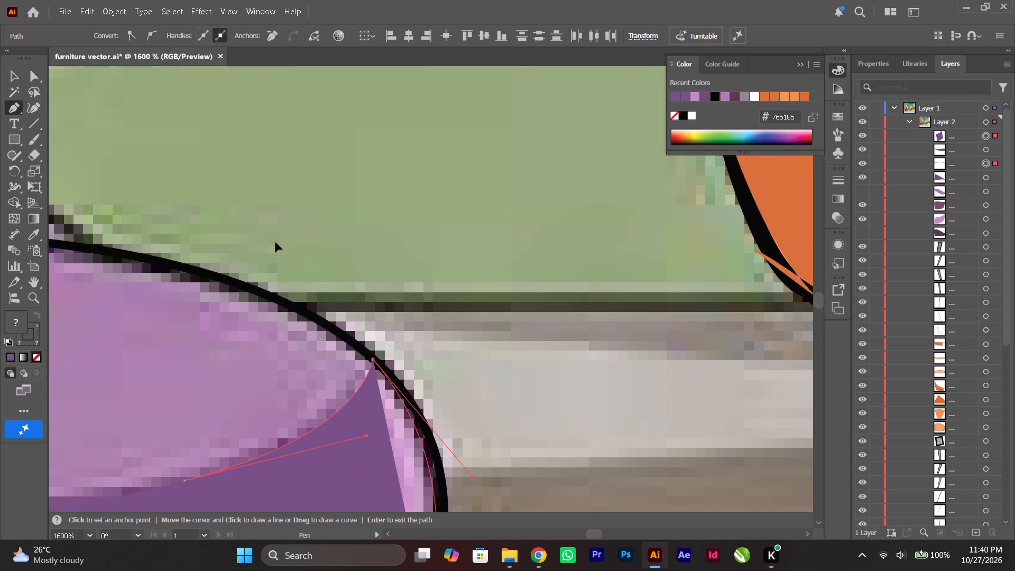
pyautogui.moveTo(275, 242); pyautogui.dragTo(253, 232)
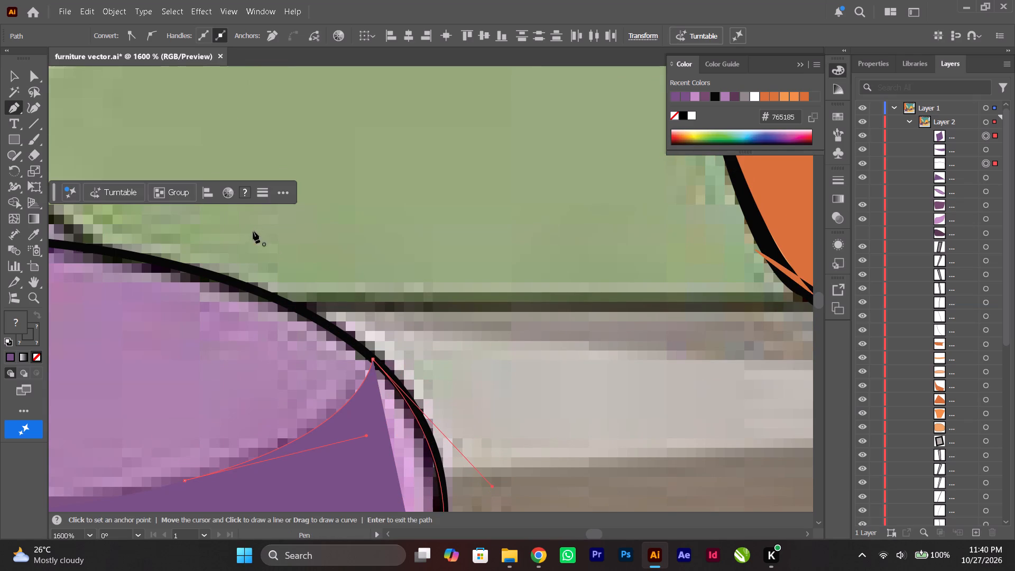
# Remove the highlight shape's dark purple fill and sample the light purple of the cushion's end from the reference image for it.
pyautogui.scroll(-10, 369, 401)
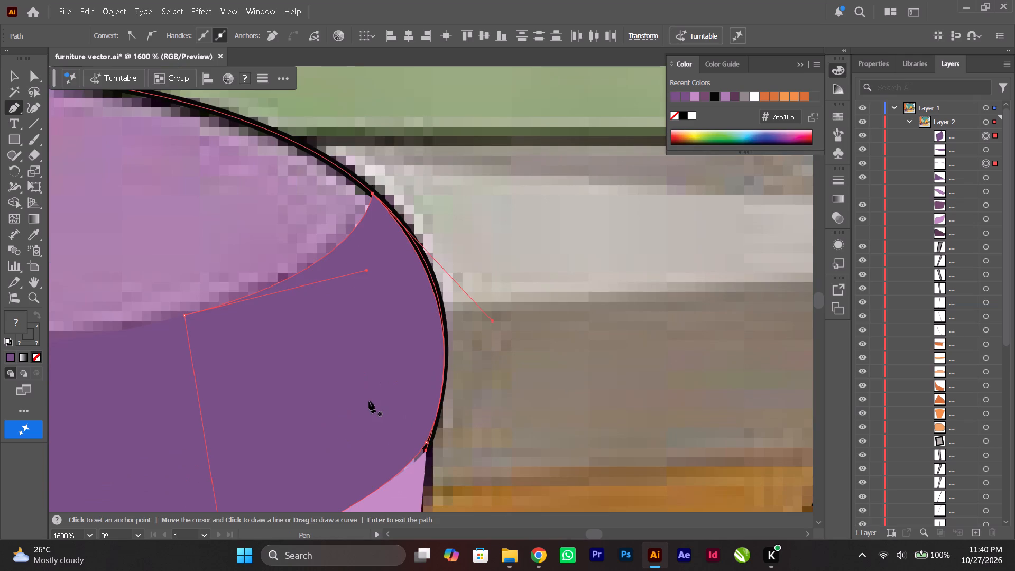
pyautogui.keyDown('alt'); pyautogui.scroll(-2, 369, 401); pyautogui.keyUp('alt')
pyautogui.click(15, 80)
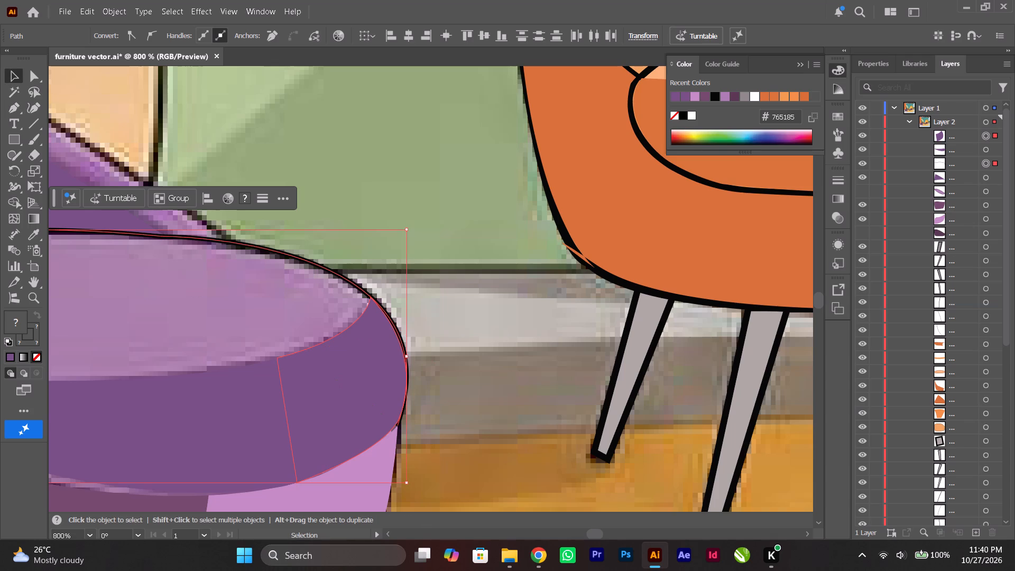
pyautogui.click(469, 423)
pyautogui.click(342, 400)
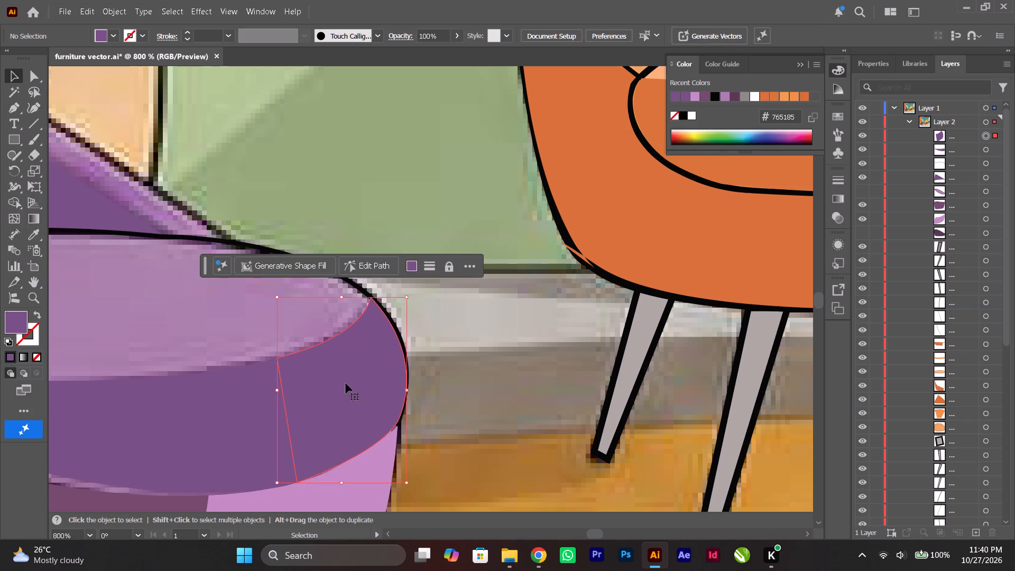
pyautogui.click(35, 359)
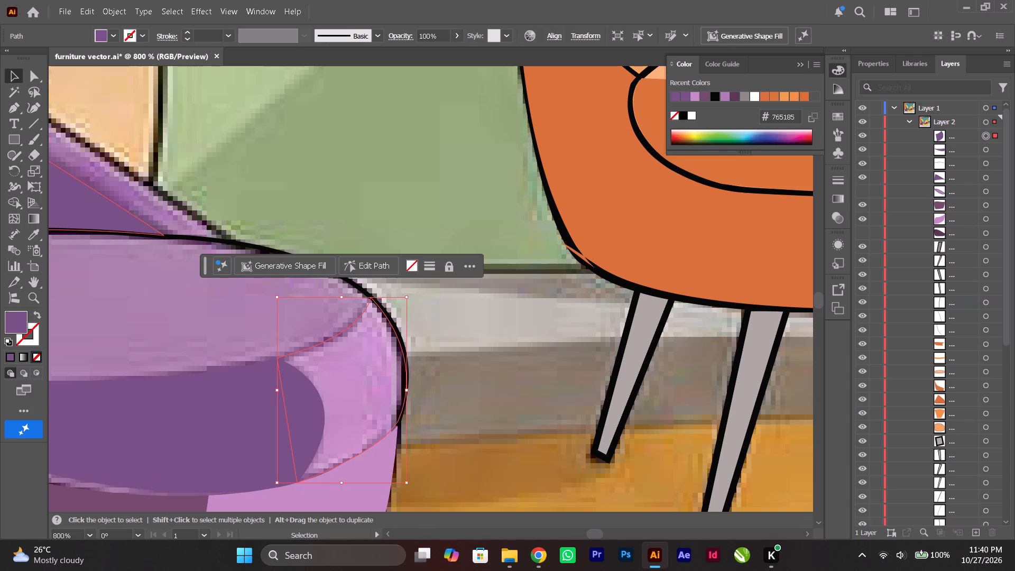
pyautogui.click(37, 233)
pyautogui.click(355, 398)
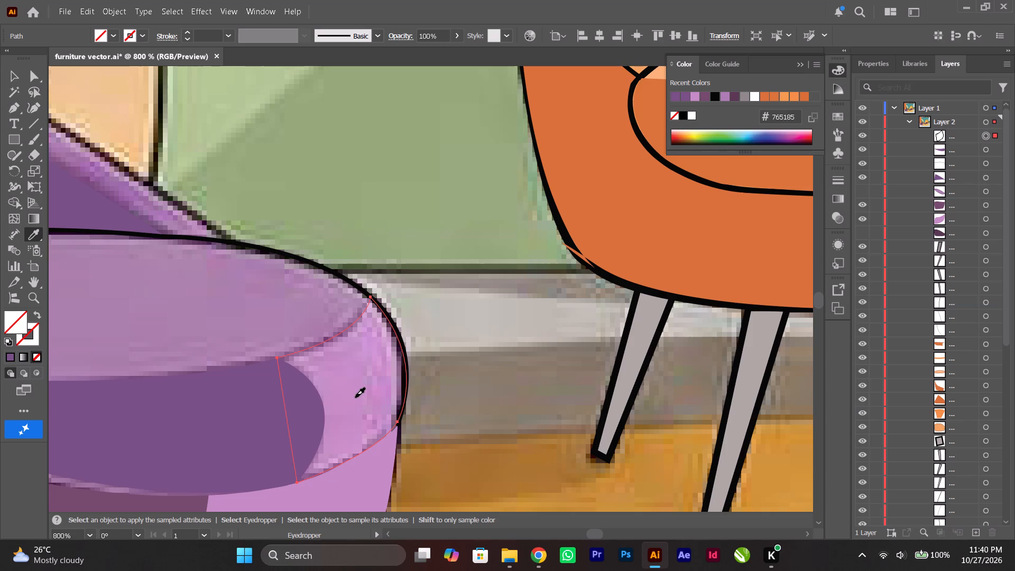
# Move the light purple cushion-end highlight one level down in the stacking order, behind the cushion's dark purple shadow, and deselect it.
pyautogui.click(13, 76)
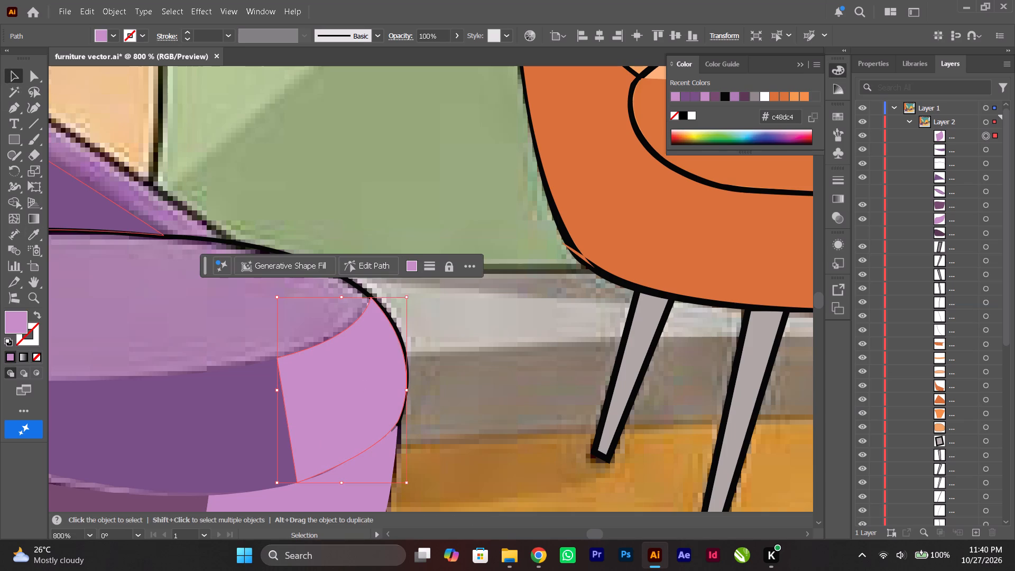
pyautogui.moveTo(951, 133); pyautogui.dragTo(953, 159)
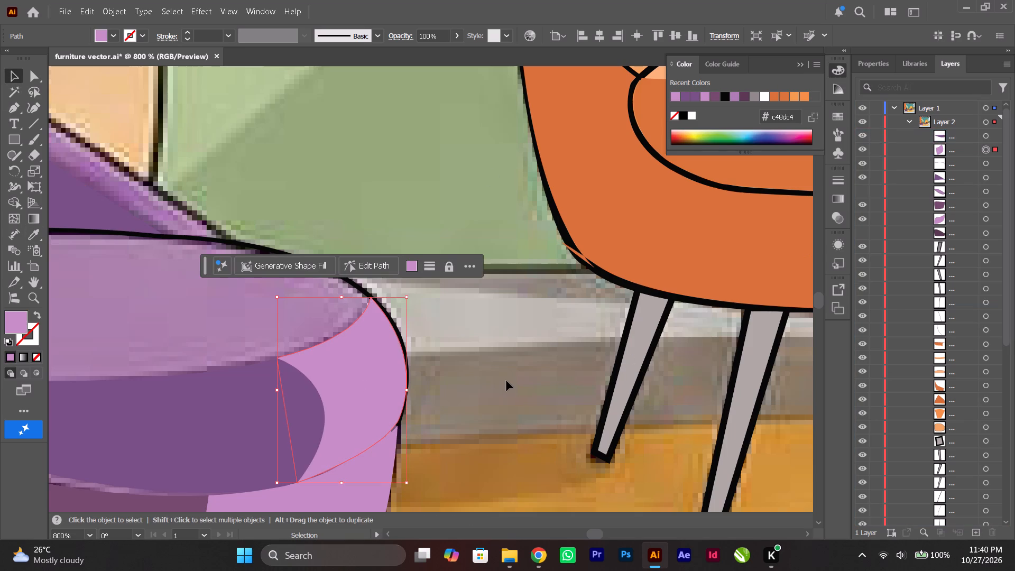
pyautogui.click(506, 380)
# Show the hidden light purple inner backrest fill and dark purple outer body fill, and look over the whole armchair.
pyautogui.scroll(-6, 506, 380)
pyautogui.keyDown('alt'); pyautogui.scroll(-2, 506, 380); pyautogui.keyUp('alt')
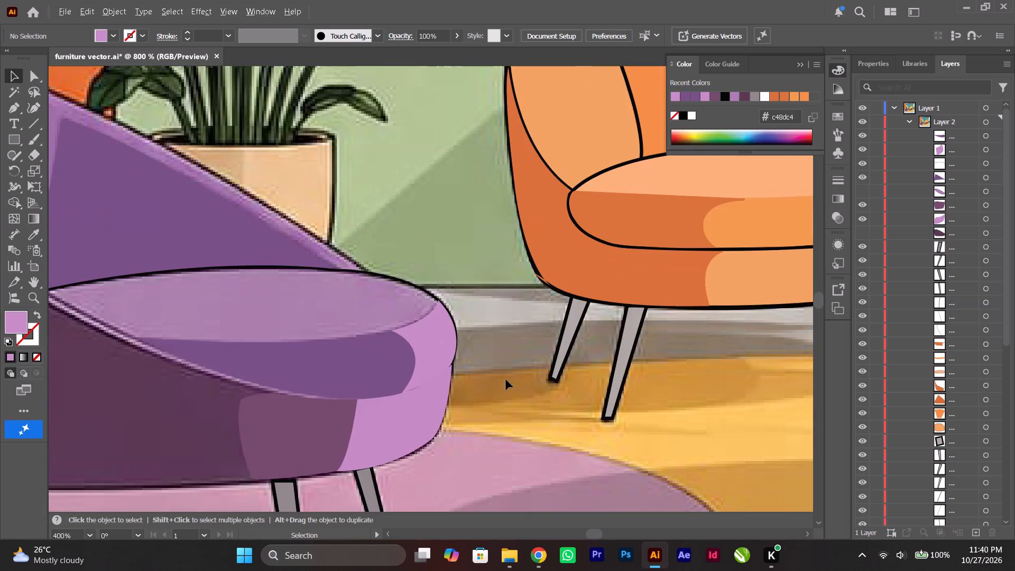
pyautogui.keyDown('alt'); pyautogui.scroll(-1, 506, 380); pyautogui.keyUp('alt')
pyautogui.keyDown('ctrl'); pyautogui.scroll(2, 506, 380); pyautogui.keyUp('ctrl')
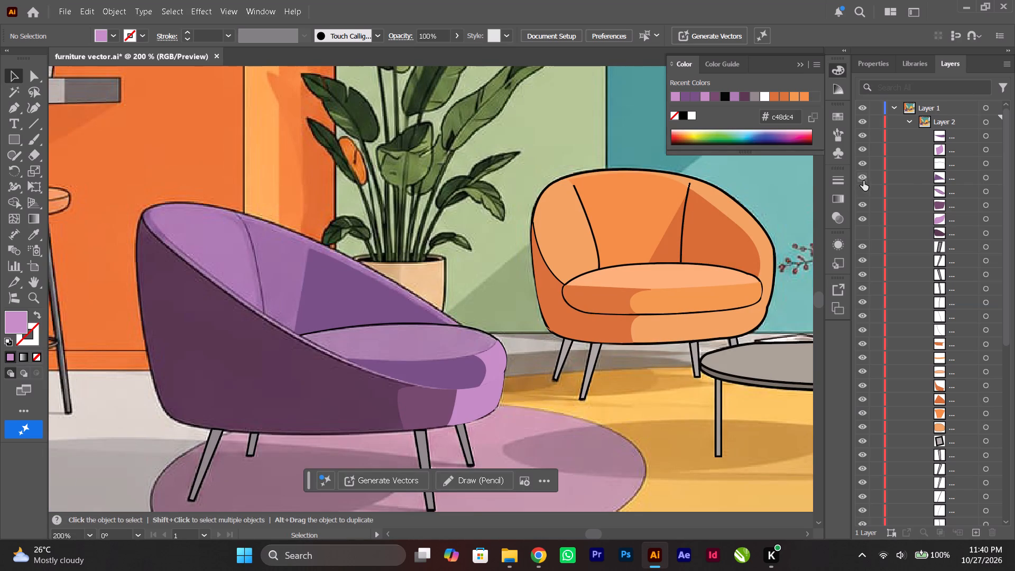
pyautogui.click(861, 194)
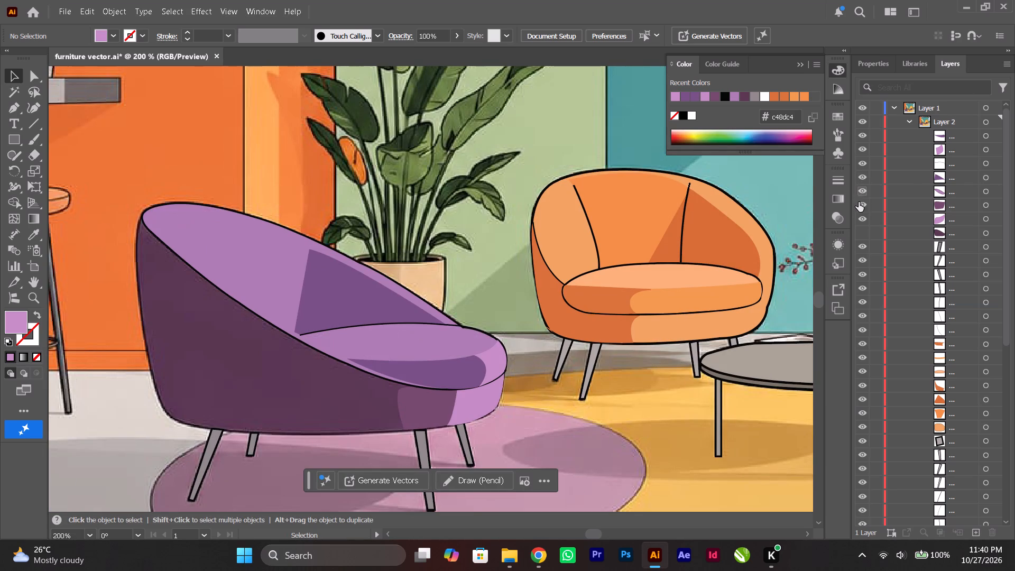
pyautogui.click(863, 231)
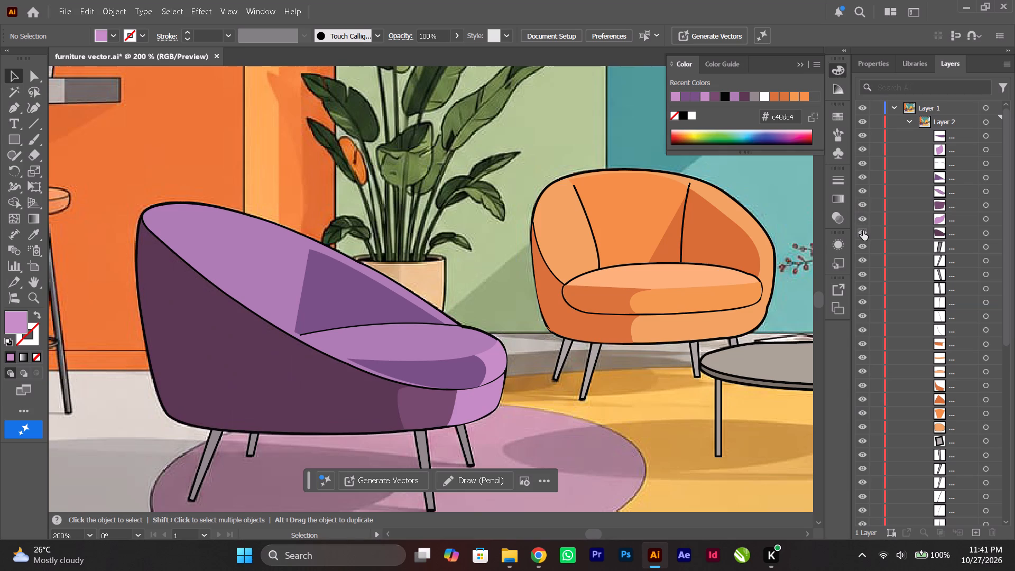
pyautogui.click(863, 231)
pyautogui.click(863, 230)
pyautogui.keyDown('alt'); pyautogui.scroll(-2, 450, 310); pyautogui.keyUp('alt')
pyautogui.keyDown('ctrl'); pyautogui.scroll(-3, 450, 310); pyautogui.keyUp('ctrl')
pyautogui.scroll(1, 450, 310)
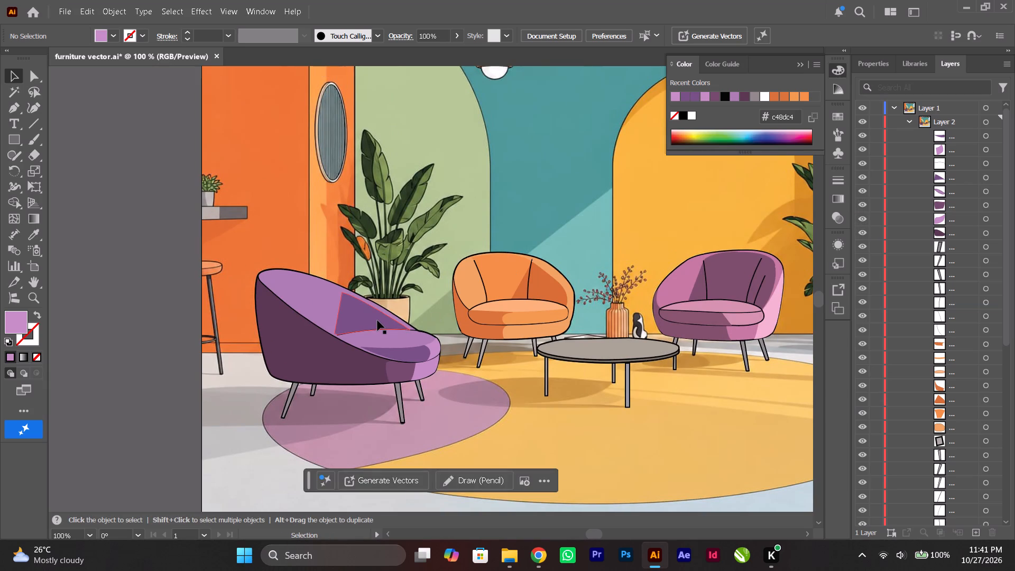
pyautogui.keyDown('alt'); pyautogui.scroll(1, 377, 320); pyautogui.keyUp('alt')
pyautogui.keyDown('ctrl'); pyautogui.scroll(1, 398, 325); pyautogui.keyUp('ctrl')
pyautogui.keyDown('alt'); pyautogui.scroll(1, 398, 325); pyautogui.keyUp('alt')
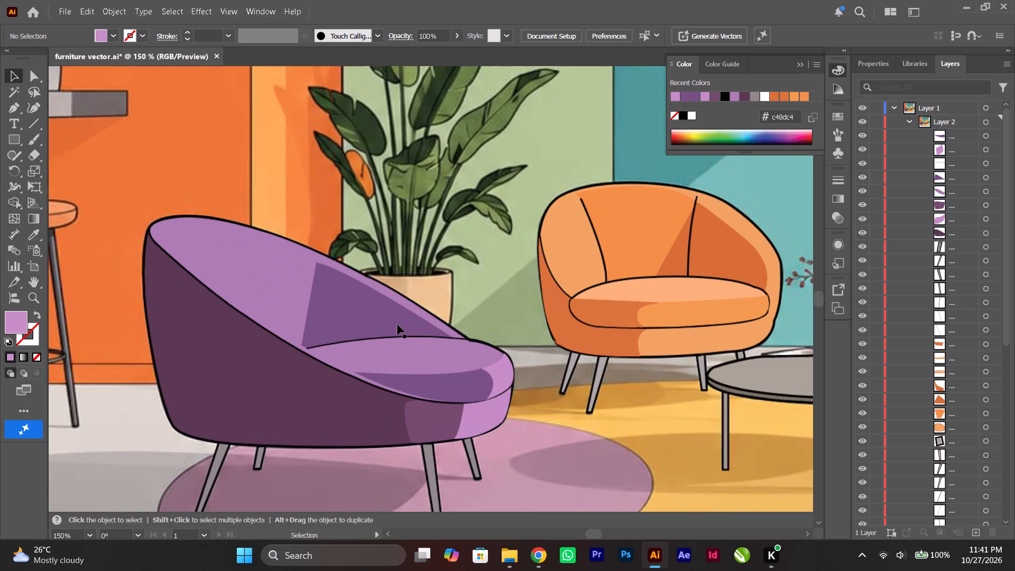
# Toggle the visibility of the armchair's front shading, backrest shadow, highlights and dark body fill to check each shape.
pyautogui.click(864, 209)
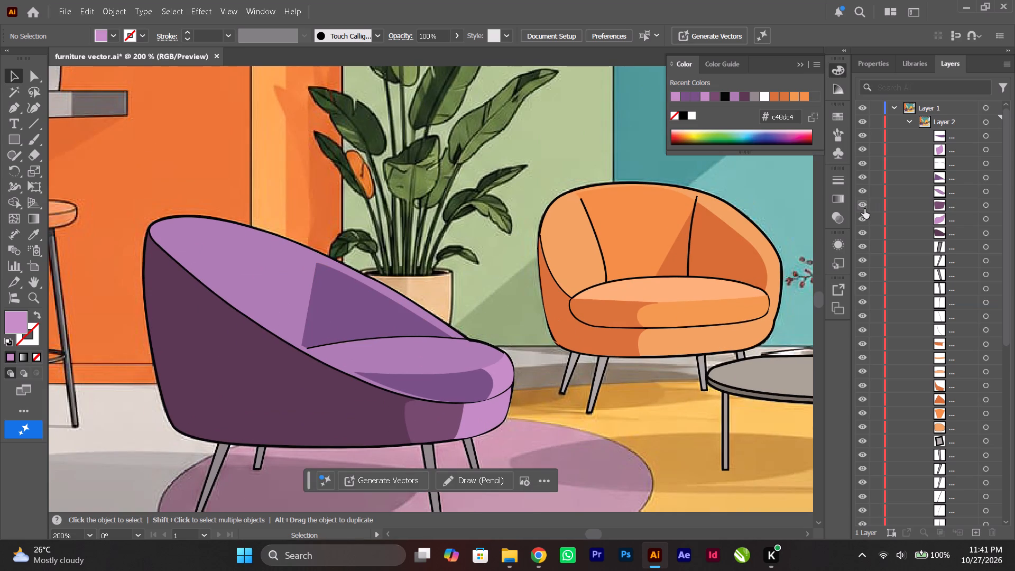
pyautogui.click(862, 181)
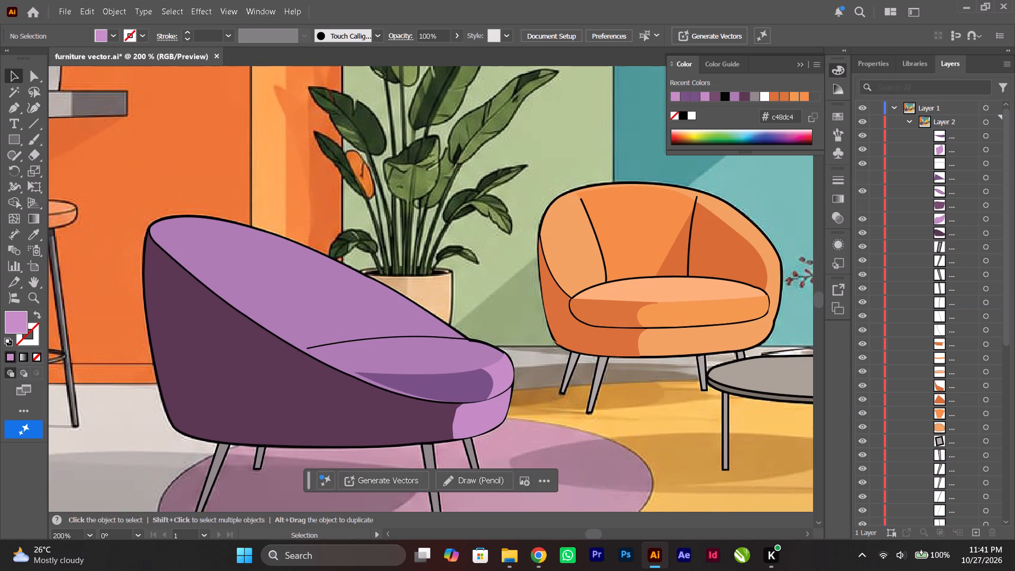
pyautogui.click(854, 181)
pyautogui.click(863, 178)
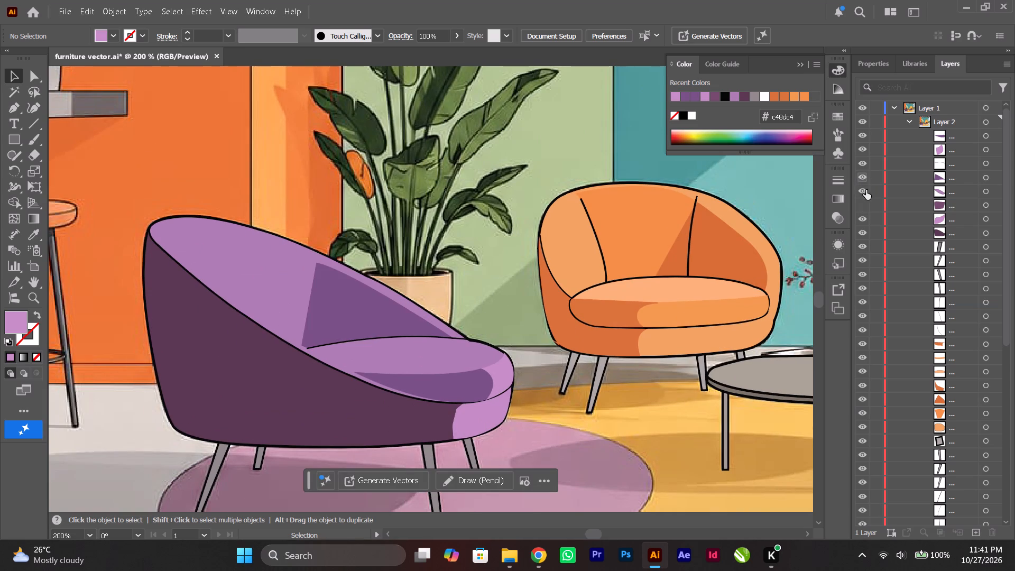
pyautogui.click(862, 151)
pyautogui.click(862, 151)
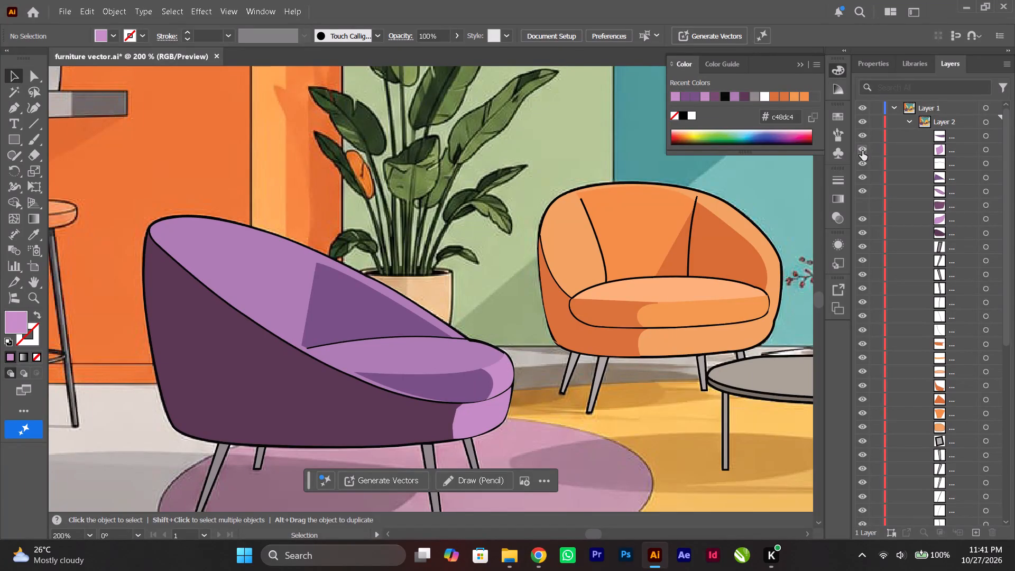
pyautogui.click(863, 216)
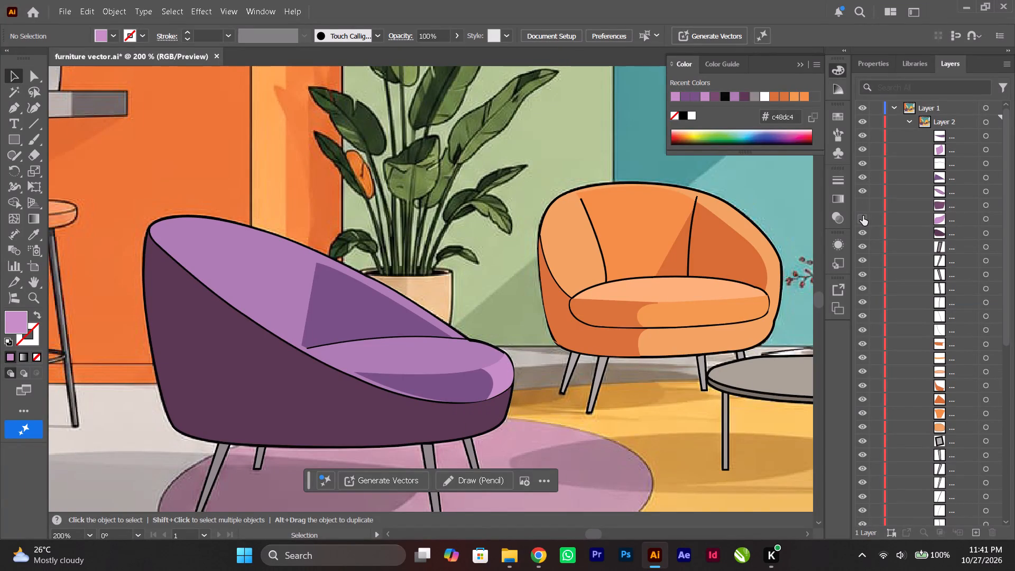
pyautogui.click(863, 216)
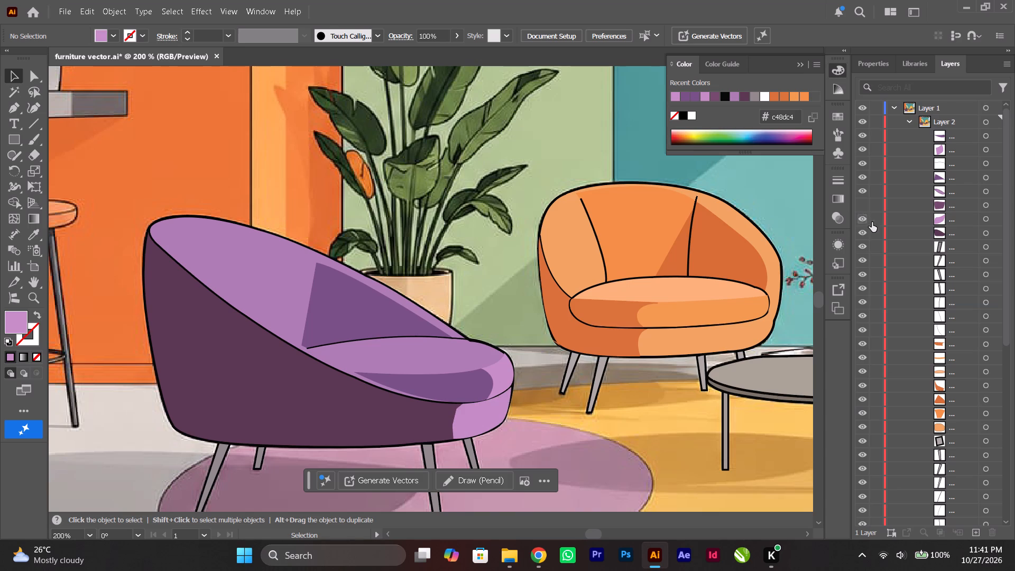
pyautogui.click(863, 235)
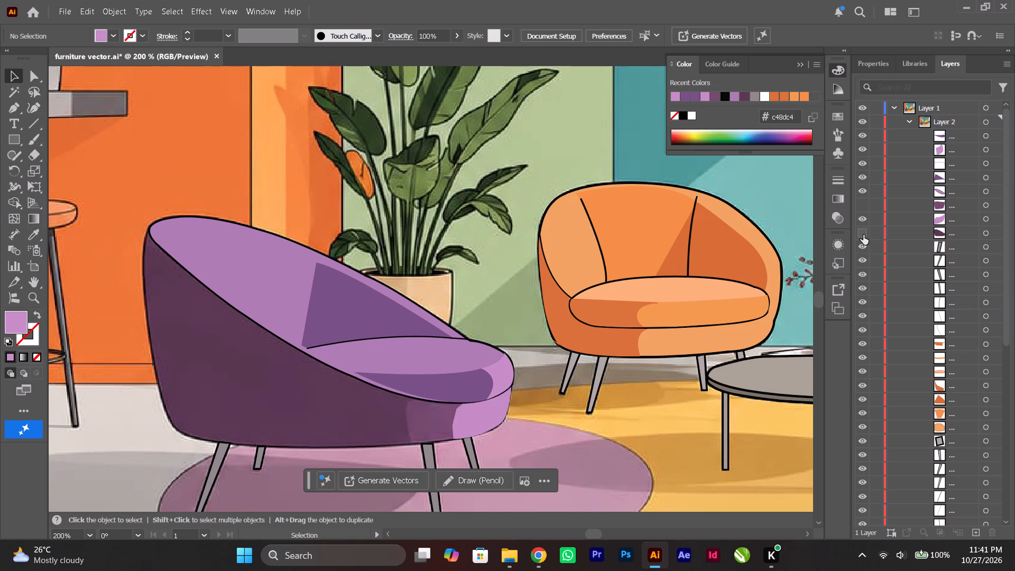
pyautogui.click(863, 235)
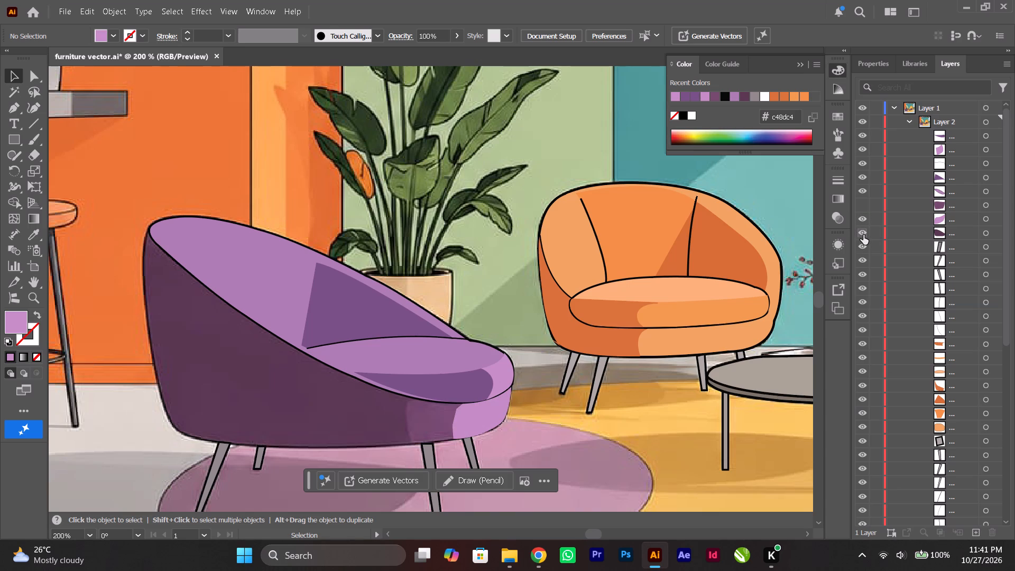
# Hide the dark outer body fill and light inner backrest fill to expose the reference, and show the front shading patch again.
pyautogui.click(863, 235)
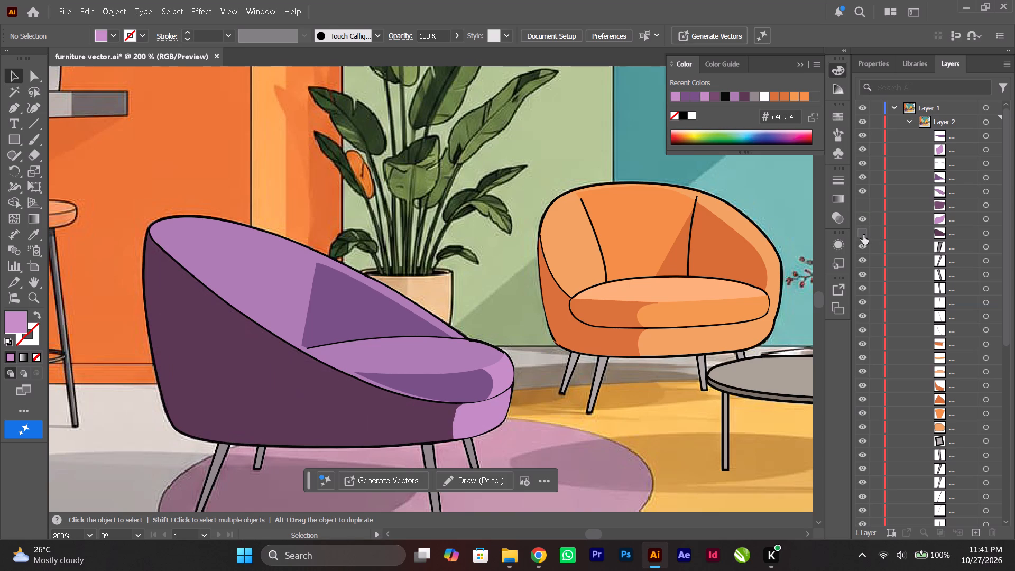
pyautogui.click(861, 201)
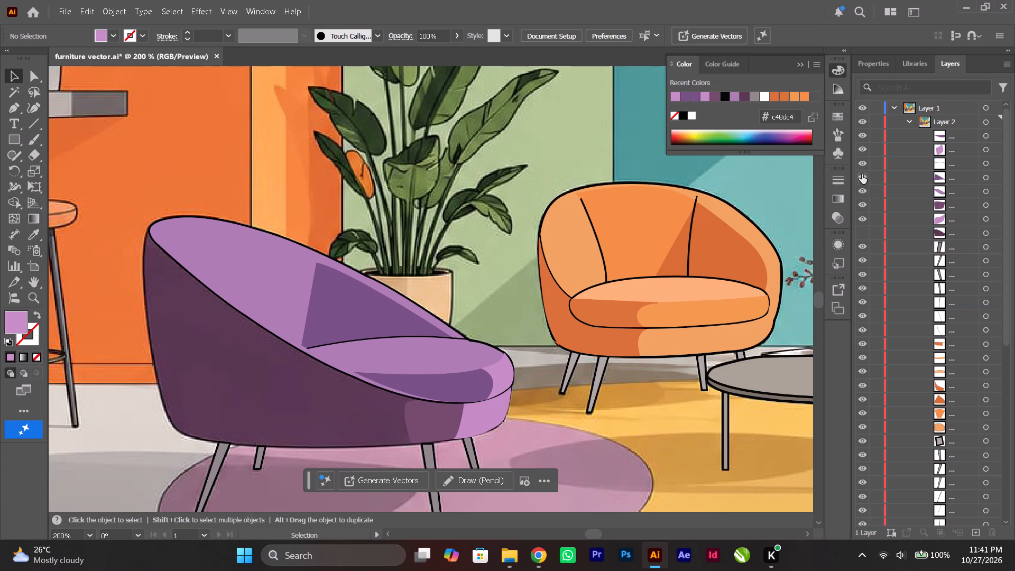
pyautogui.click(862, 189)
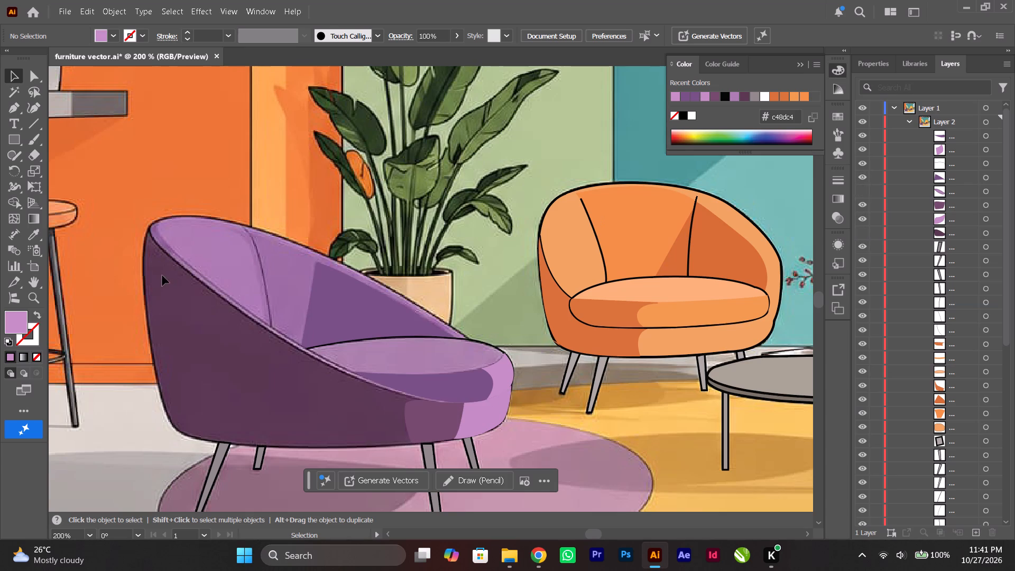
# Identify the cushion's dark purple shadow shape and hide it to expose the reference image beneath.
pyautogui.keyDown('alt'); pyautogui.scroll(2, 269, 288); pyautogui.keyUp('alt')
pyautogui.keyDown('ctrl'); pyautogui.scroll(6, 269, 288); pyautogui.keyUp('ctrl')
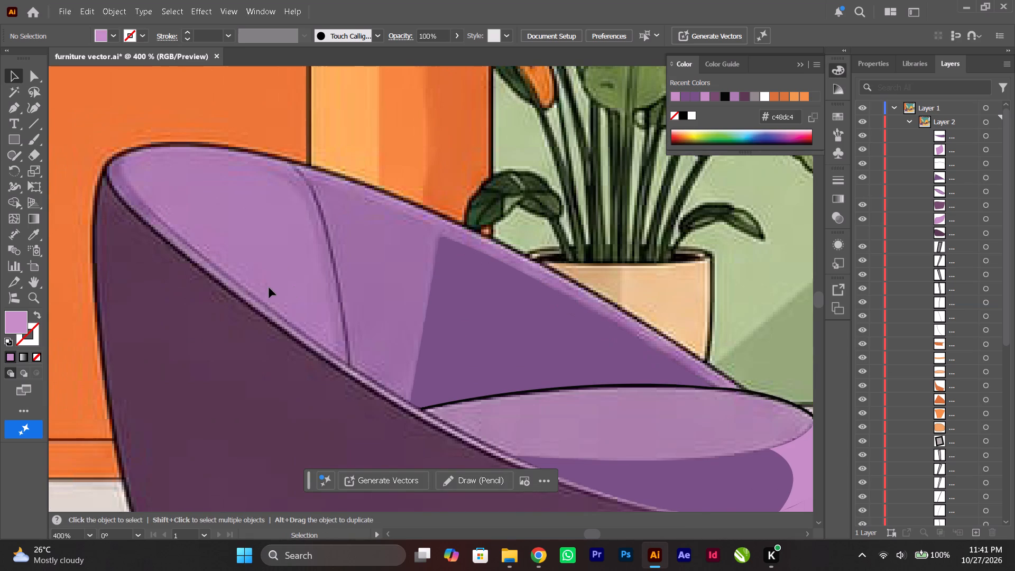
pyautogui.scroll(-2, 269, 288)
pyautogui.keyDown('ctrl'); pyautogui.scroll(-4, 269, 288); pyautogui.keyUp('ctrl')
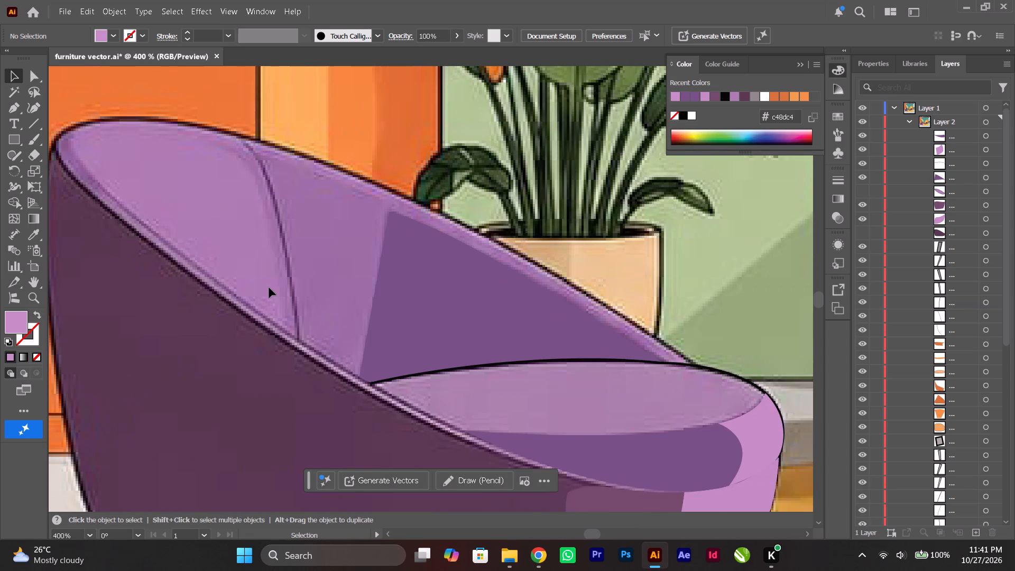
pyautogui.keyDown('alt'); pyautogui.scroll(-1, 269, 288); pyautogui.keyUp('alt')
pyautogui.keyDown('ctrl'); pyautogui.scroll(-1, 269, 288); pyautogui.keyUp('ctrl')
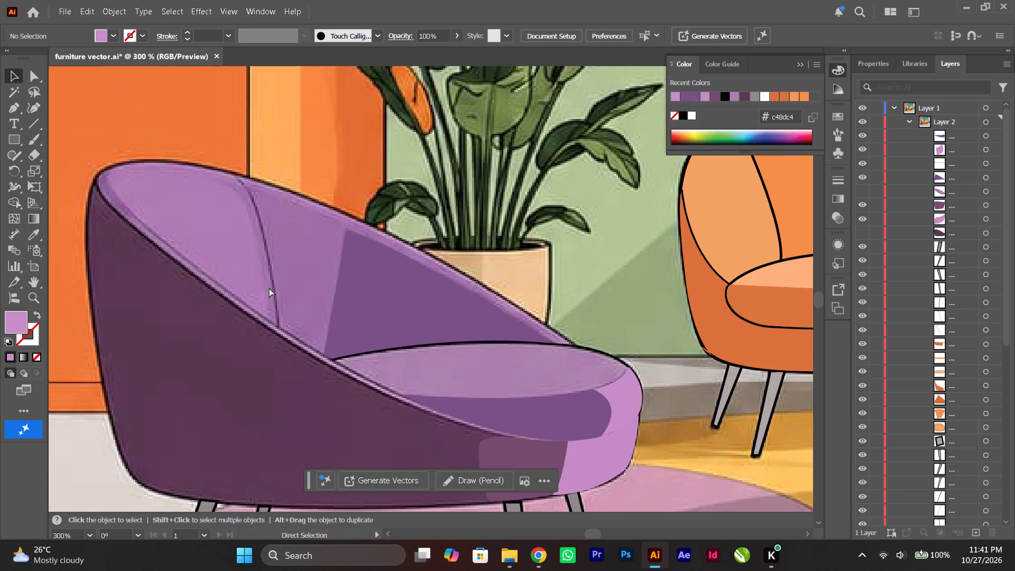
pyautogui.click(508, 419)
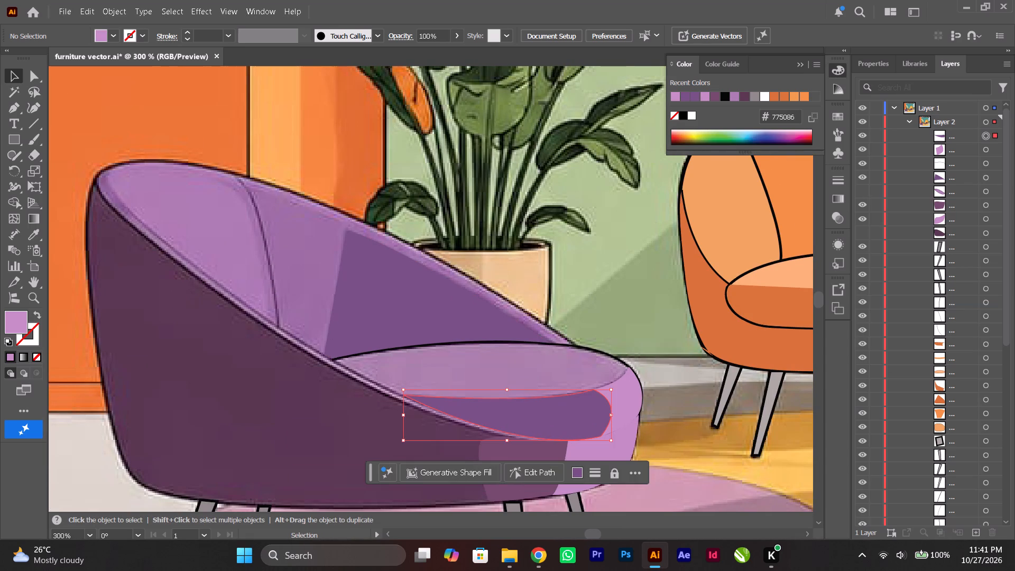
pyautogui.click(863, 136)
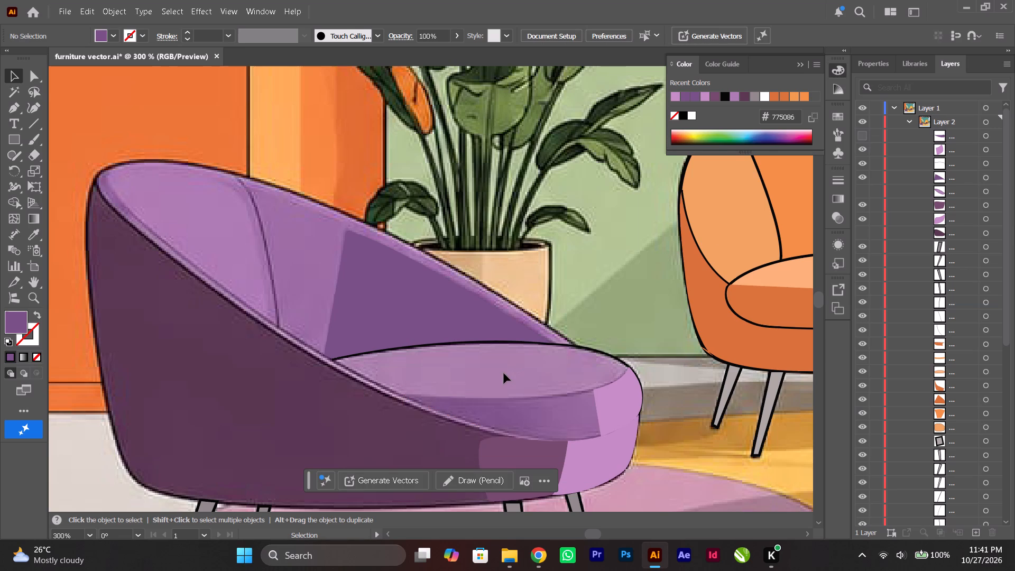
# Start a Pen path where the armchair's backrest rim meets the back outline of the seat cushion.
pyautogui.keyDown('alt'); pyautogui.scroll(1, 497, 373); pyautogui.keyUp('alt')
pyautogui.keyDown('ctrl'); pyautogui.scroll(11, 497, 373); pyautogui.keyUp('ctrl')
pyautogui.keyDown('ctrl'); pyautogui.scroll(7, 318, 329); pyautogui.keyUp('ctrl')
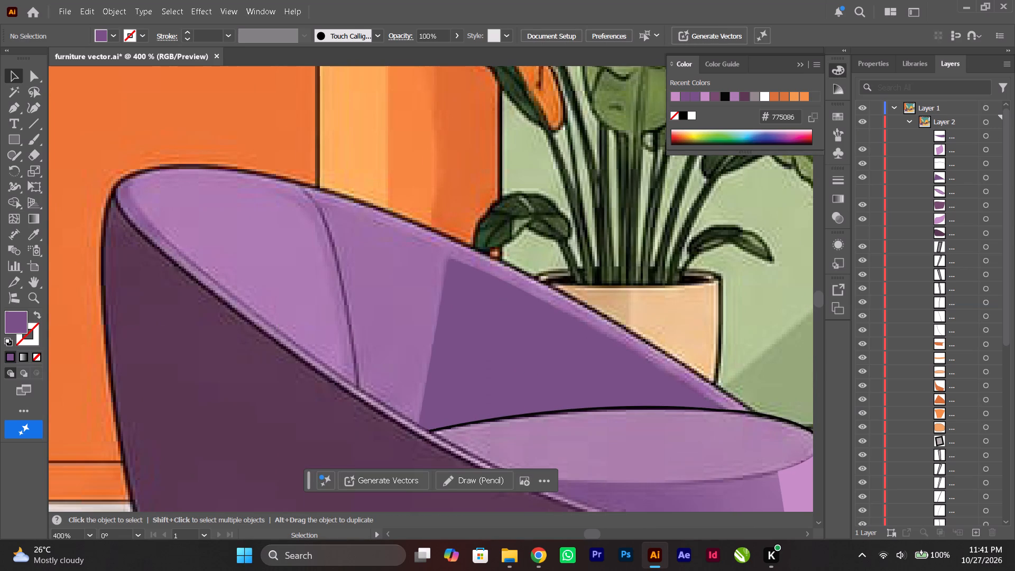
pyautogui.click(16, 113)
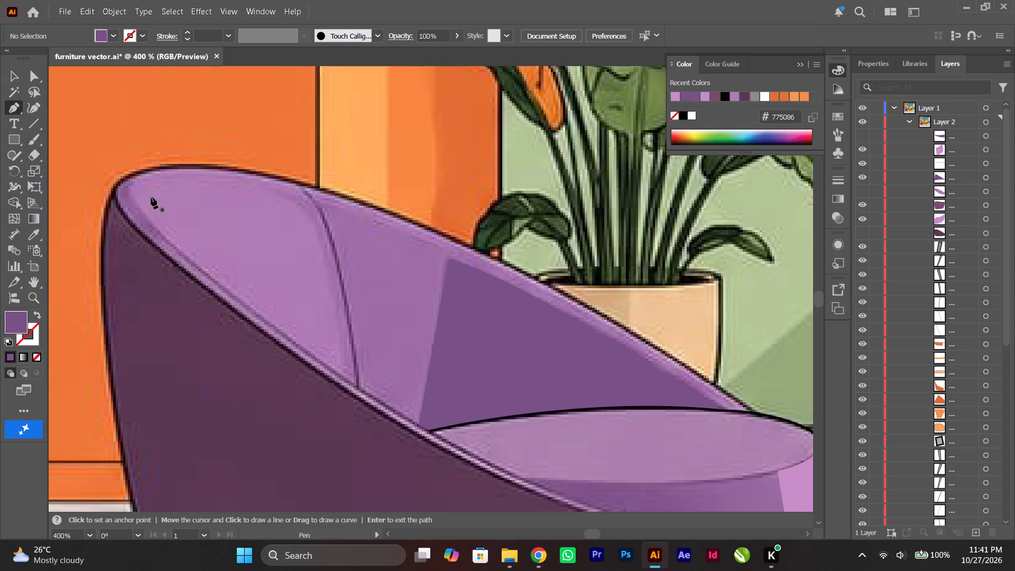
pyautogui.keyDown('ctrl'); pyautogui.scroll(-3, 265, 268); pyautogui.keyUp('ctrl')
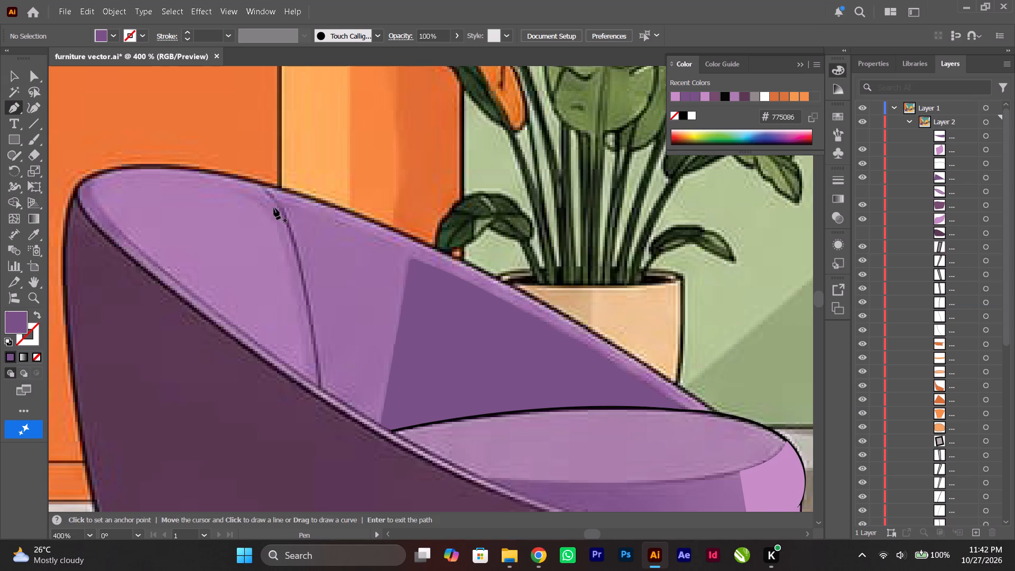
pyautogui.keyDown('ctrl'); pyautogui.scroll(3, 189, 184); pyautogui.keyUp('ctrl')
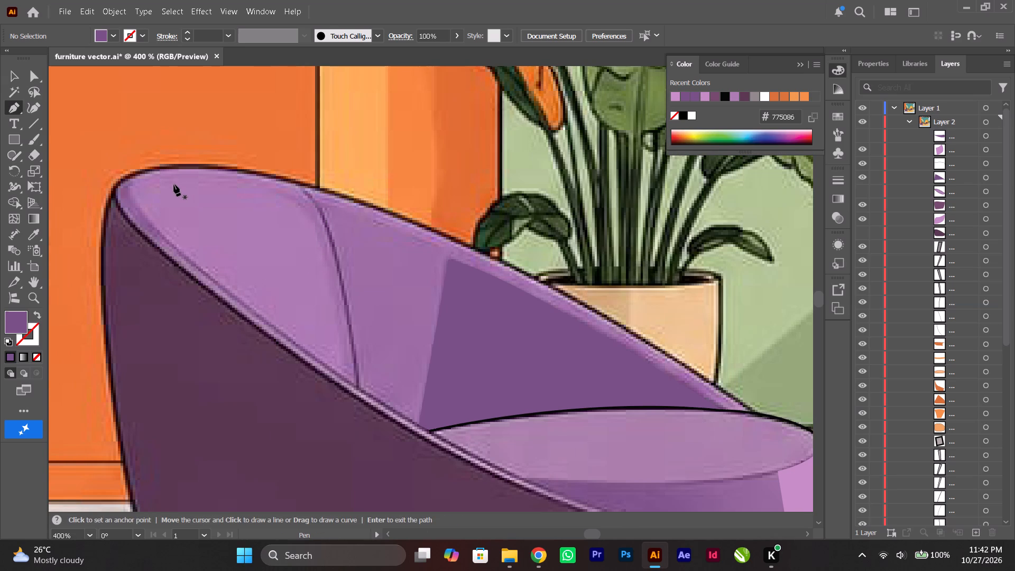
pyautogui.keyDown('alt'); pyautogui.scroll(-3, 174, 185); pyautogui.keyUp('alt')
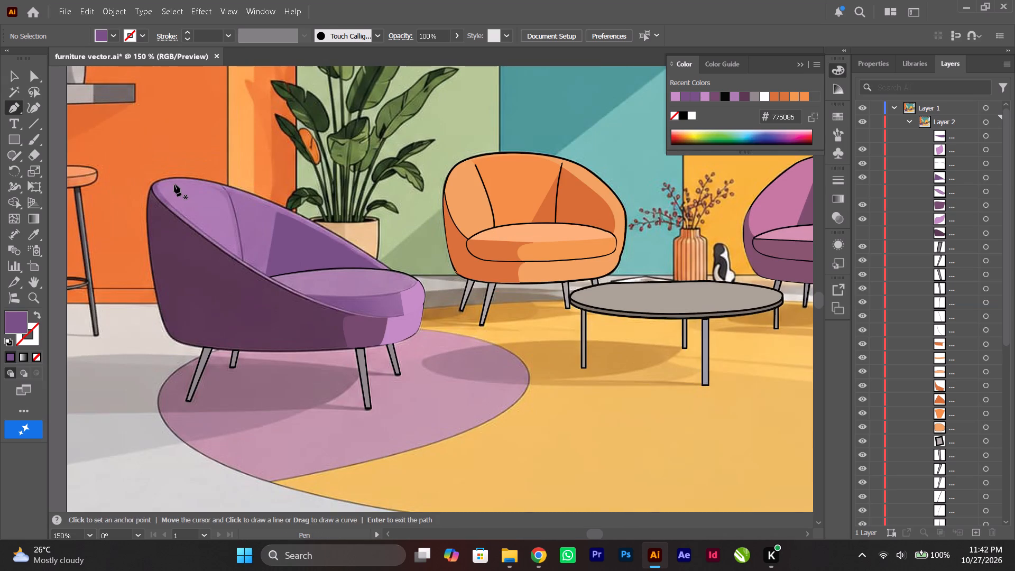
pyautogui.keyDown('alt'); pyautogui.scroll(2, 278, 282); pyautogui.keyUp('alt')
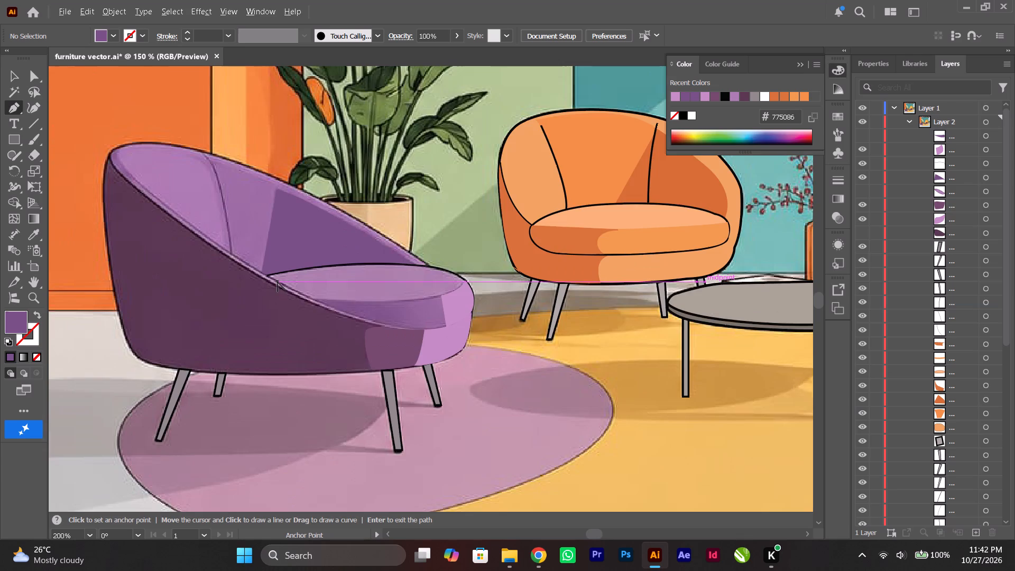
pyautogui.keyDown('ctrl'); pyautogui.scroll(-6, 278, 282); pyautogui.keyUp('ctrl')
pyautogui.scroll(6, 341, 280)
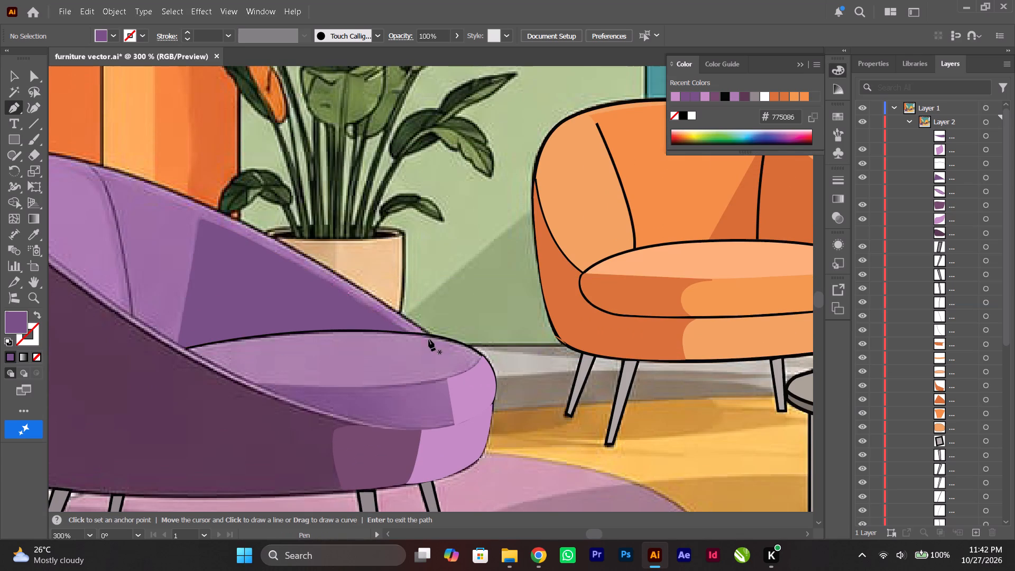
pyautogui.keyDown('alt'); pyautogui.scroll(4, 429, 339); pyautogui.keyUp('alt')
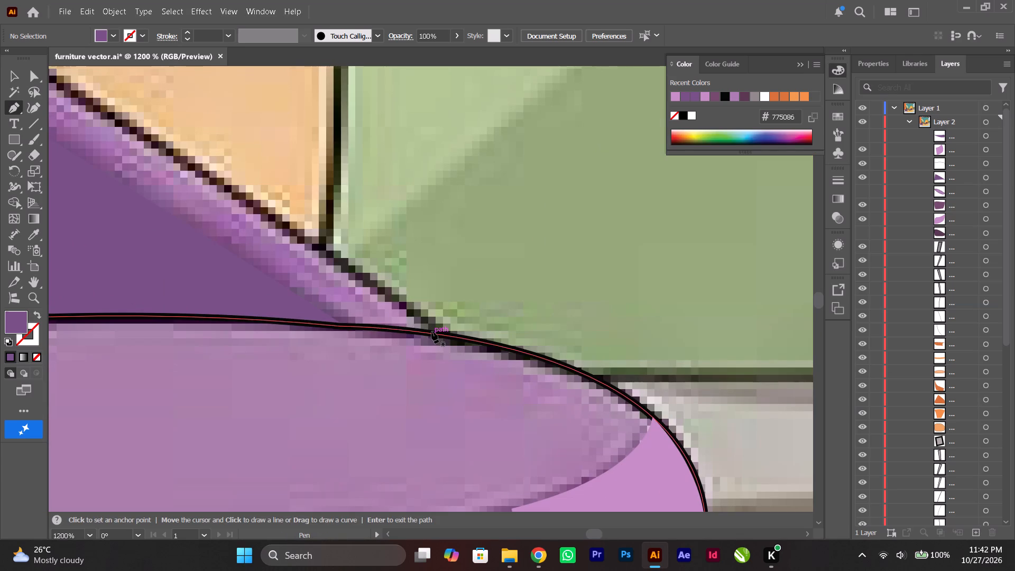
pyautogui.click(432, 331)
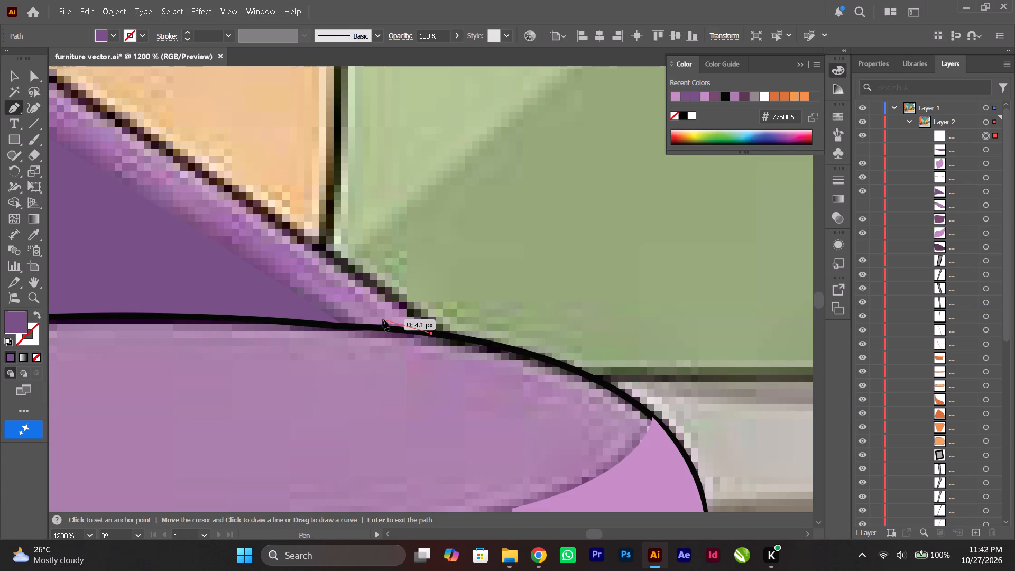
pyautogui.hotkey('ctrl', 'z')
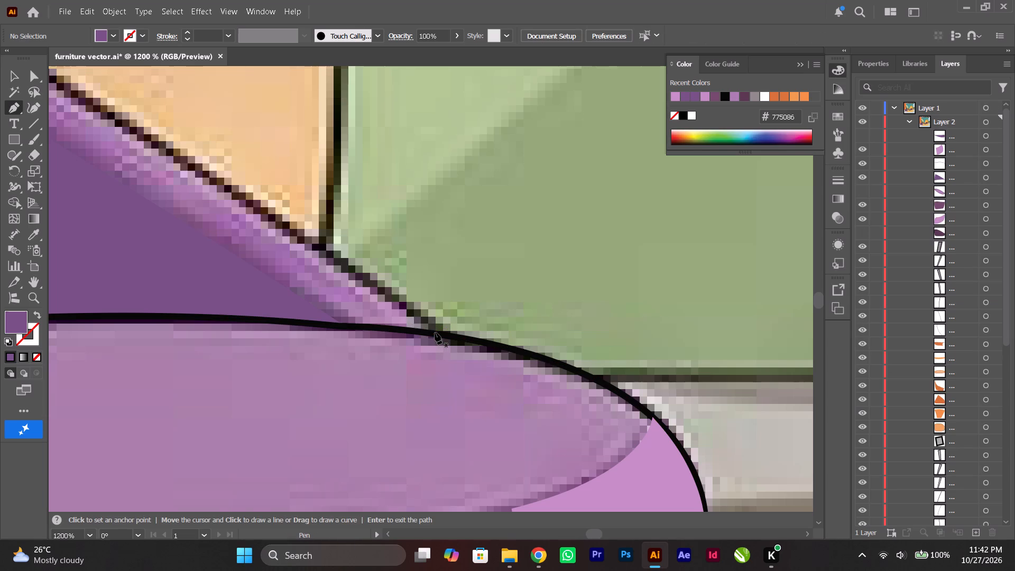
pyautogui.click(435, 333)
# Trace the backrest's outer rim edge with a curved segment from the cushion up to beside the plant's lowest leaf.
pyautogui.keyDown('alt'); pyautogui.scroll(-5, 435, 333); pyautogui.keyUp('alt')
pyautogui.keyDown('ctrl'); pyautogui.scroll(8, 432, 329); pyautogui.keyUp('ctrl')
pyautogui.scroll(2, 432, 329)
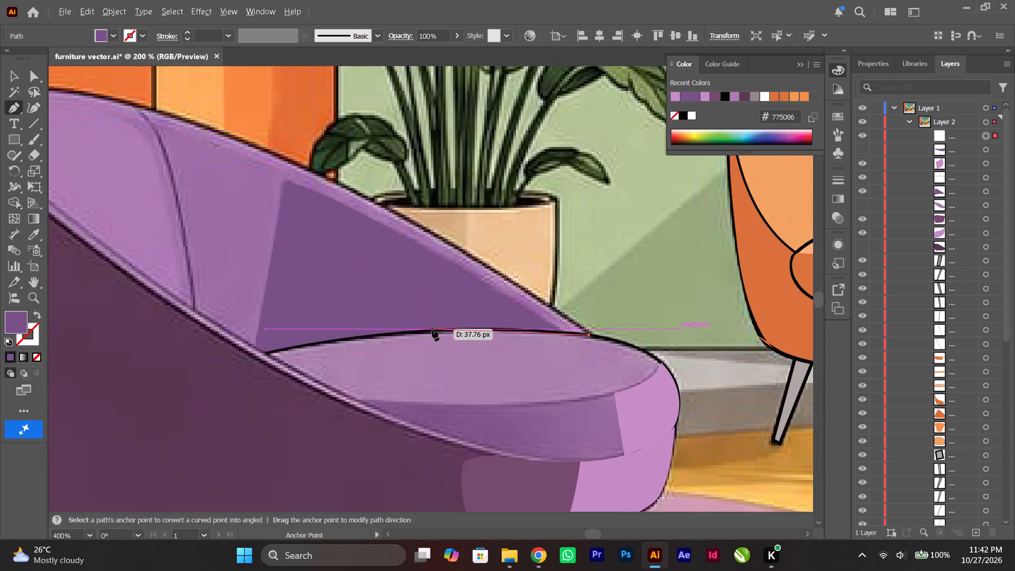
pyautogui.scroll(6, 432, 329)
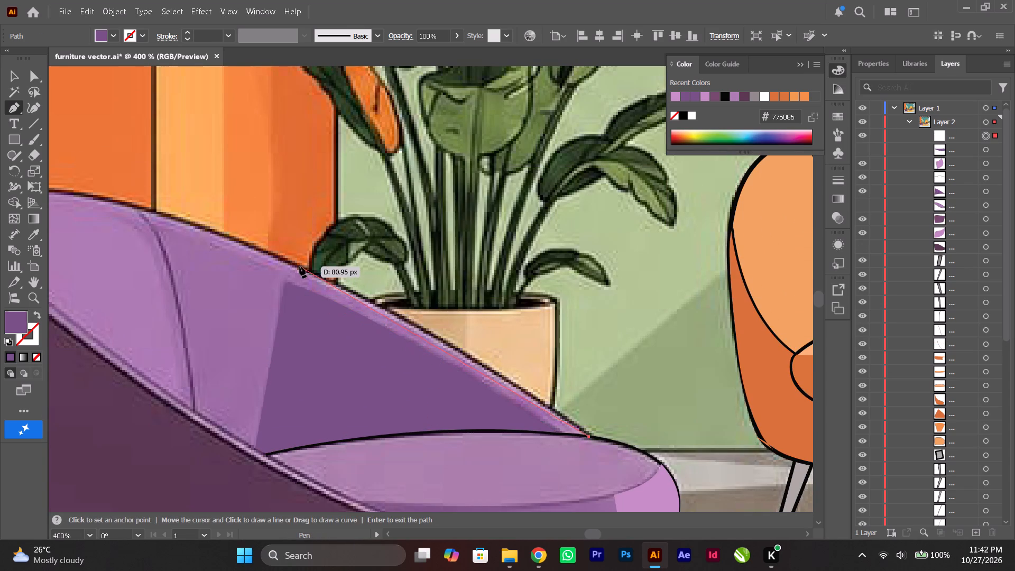
pyautogui.moveTo(299, 268); pyautogui.dragTo(211, 237)
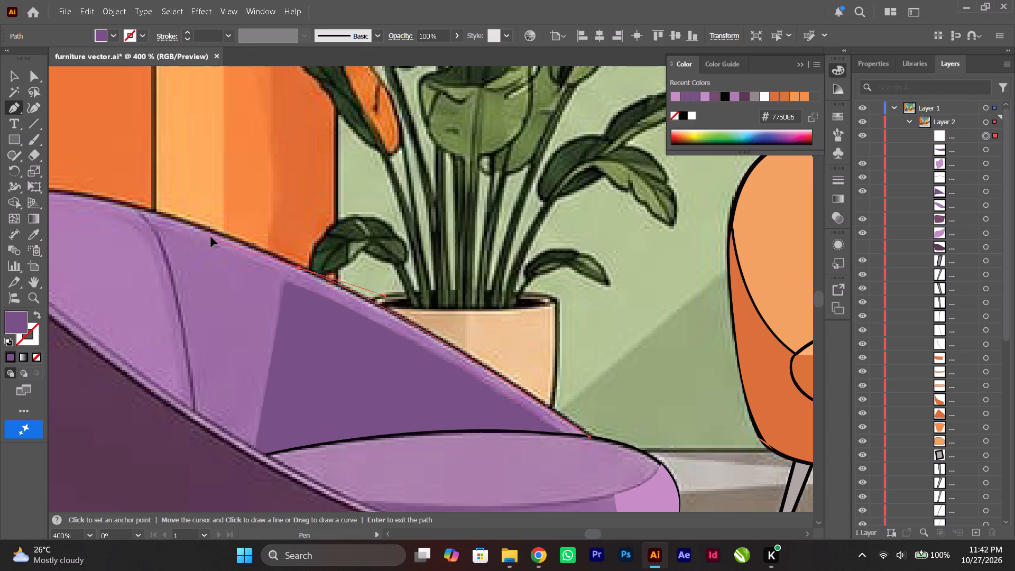
pyautogui.moveTo(211, 237); pyautogui.dragTo(209, 236)
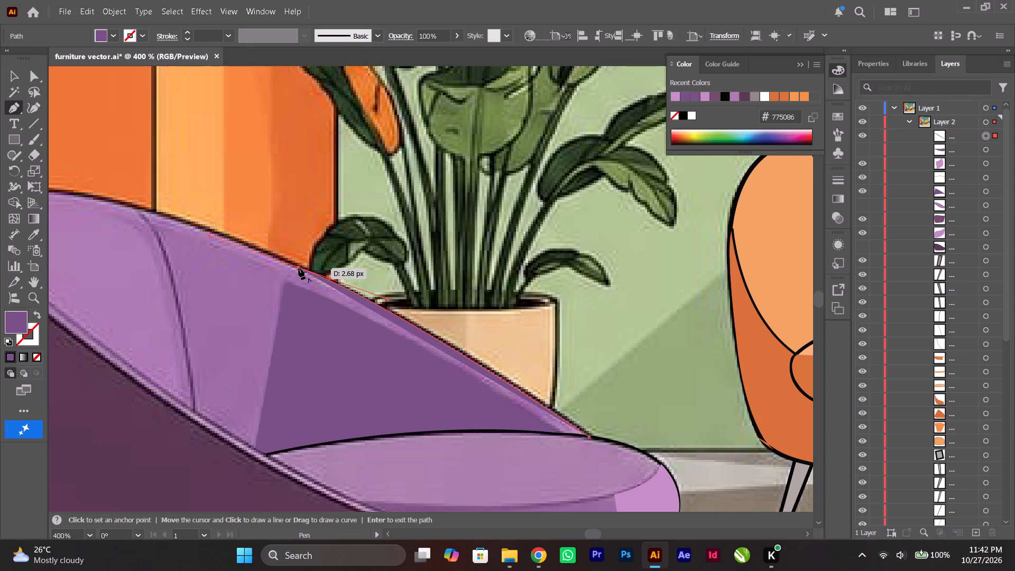
pyautogui.click(297, 268)
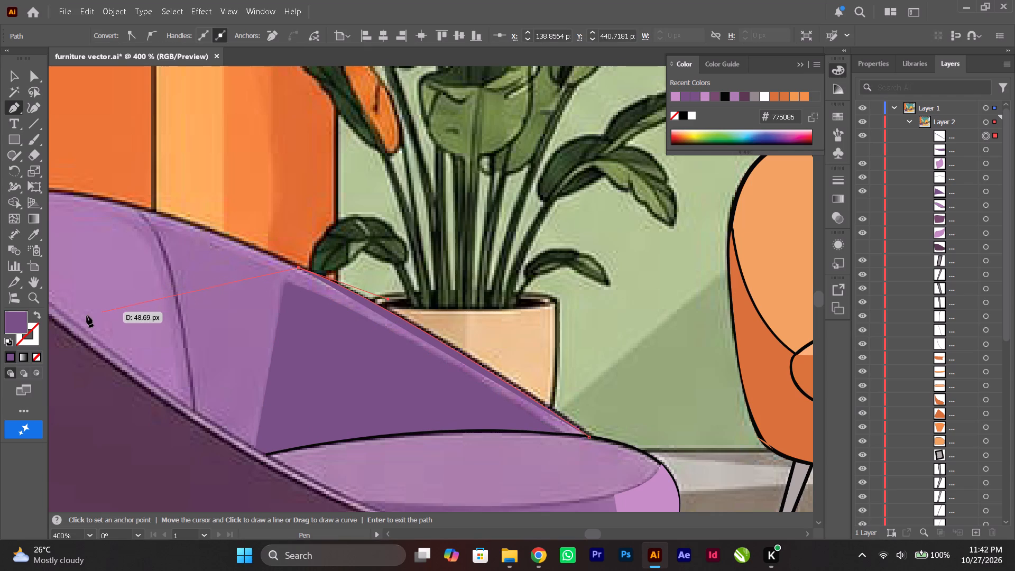
# Continue the path with no fill over the top of the backrest rim and around its rounded back corner.
pyautogui.click(38, 352)
pyautogui.keyDown('ctrl'); pyautogui.scroll(6, 215, 290); pyautogui.keyUp('ctrl')
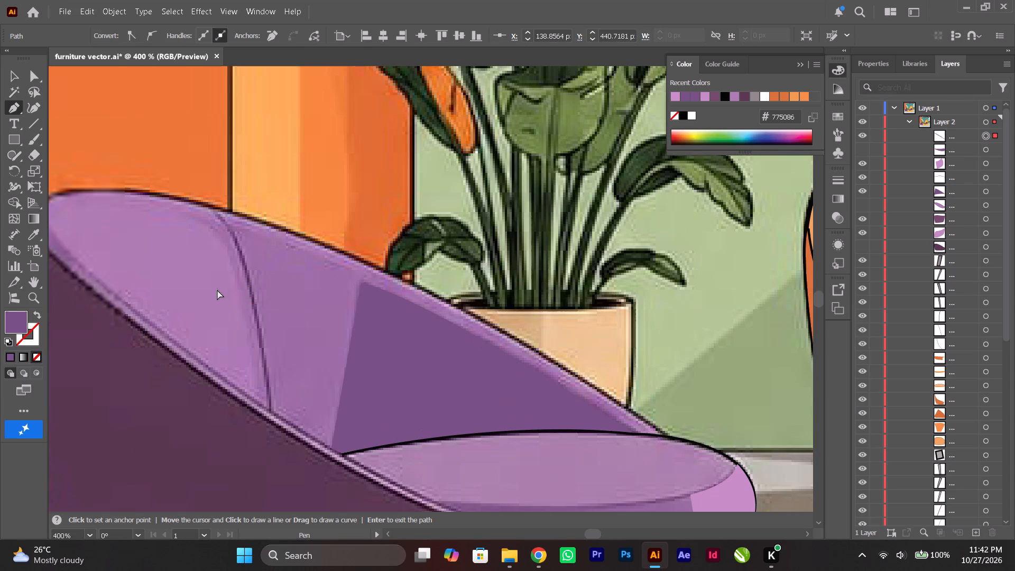
pyautogui.scroll(3, 217, 289)
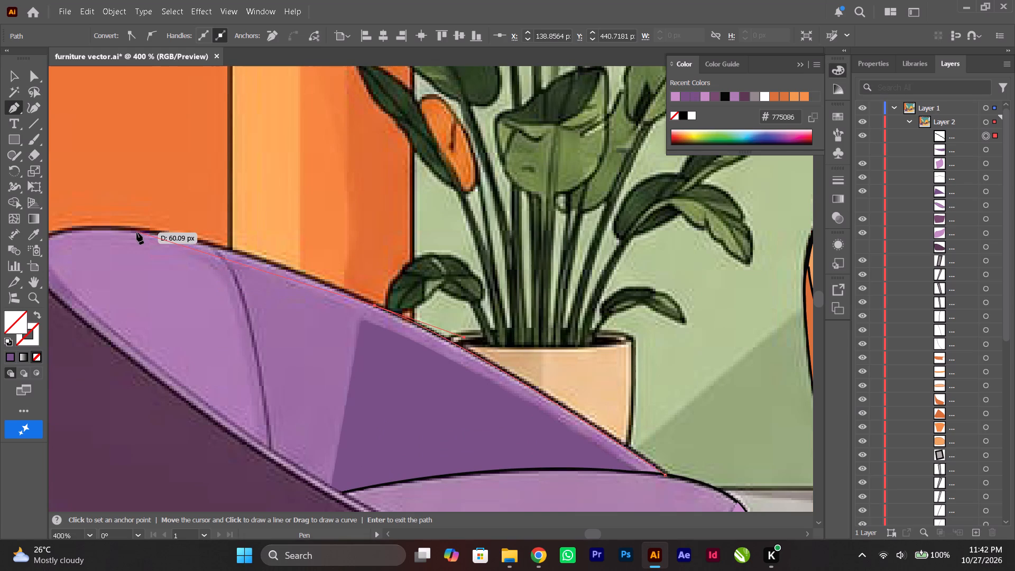
pyautogui.moveTo(135, 231); pyautogui.dragTo(58, 210)
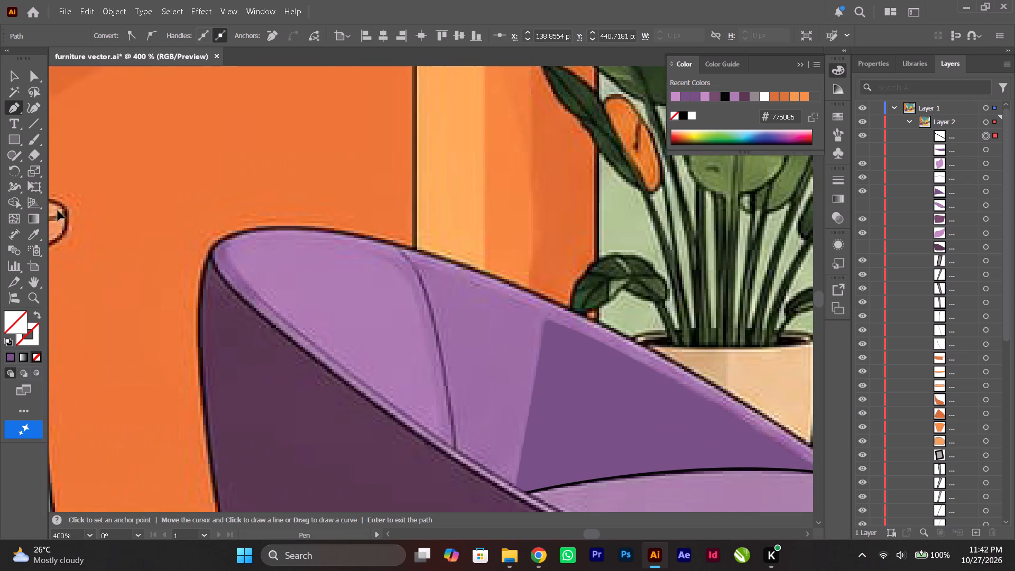
pyautogui.moveTo(58, 210); pyautogui.dragTo(218, 216)
pyautogui.click(348, 231)
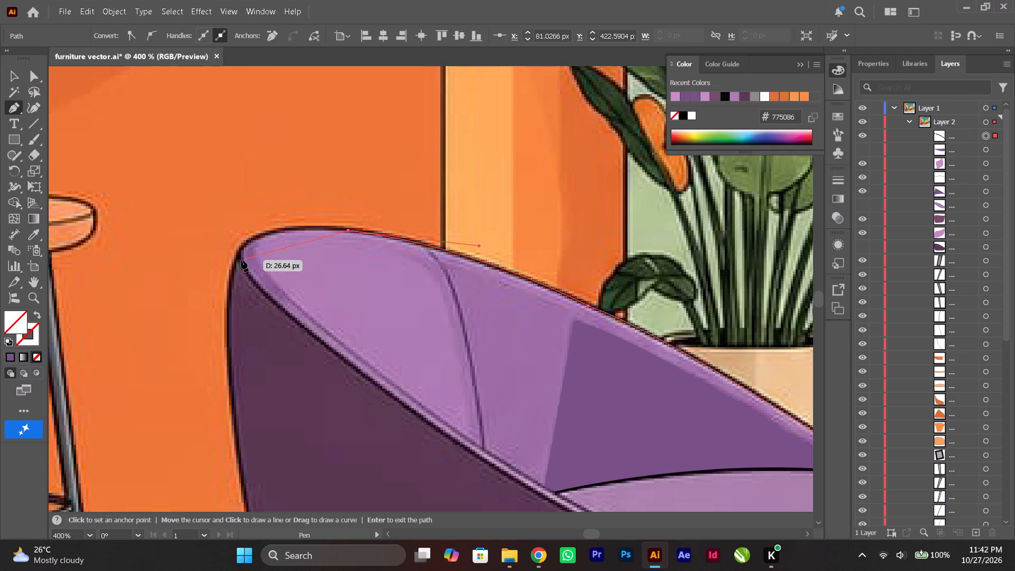
pyautogui.moveTo(242, 260); pyautogui.dragTo(247, 303)
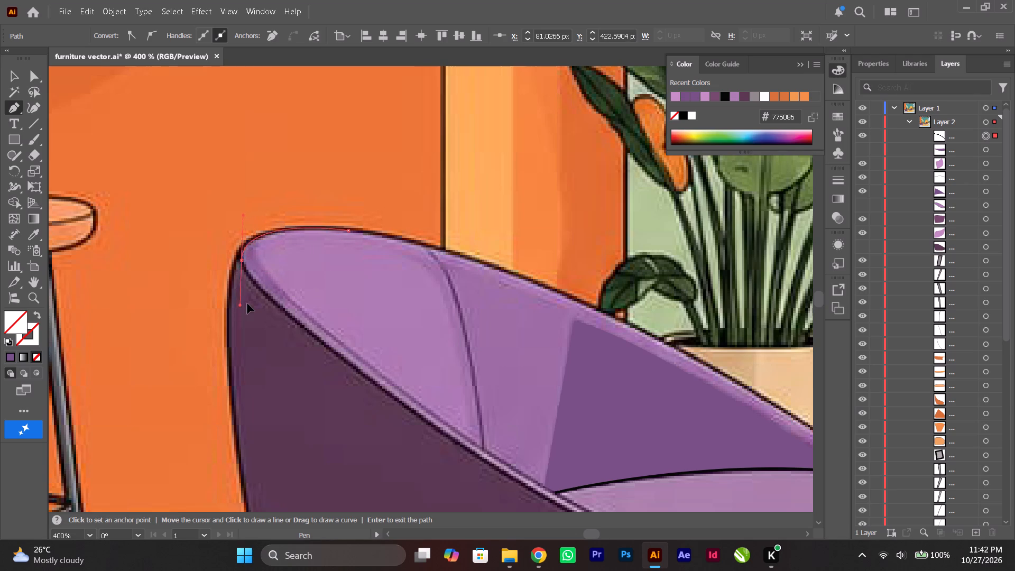
pyautogui.moveTo(247, 303); pyautogui.dragTo(252, 303)
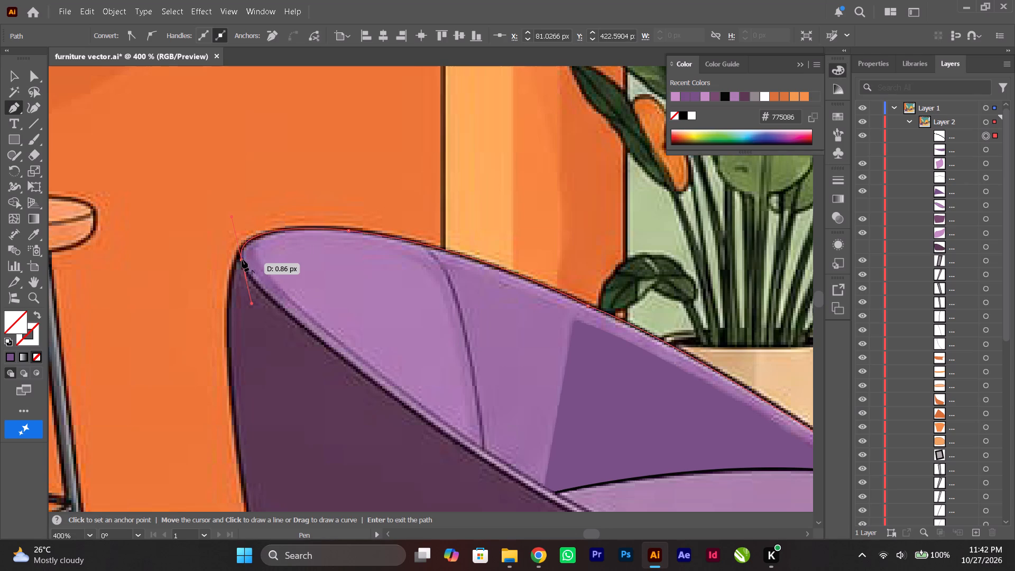
pyautogui.click(241, 260)
# Trace the rim's outer edge down along the dark body with two curved segments to below the seat cushion.
pyautogui.scroll(1, 243, 263)
pyautogui.scroll(-7, 244, 264)
pyautogui.keyDown('ctrl'); pyautogui.scroll(-4, 410, 380); pyautogui.keyUp('ctrl')
pyautogui.scroll(-3, 410, 379)
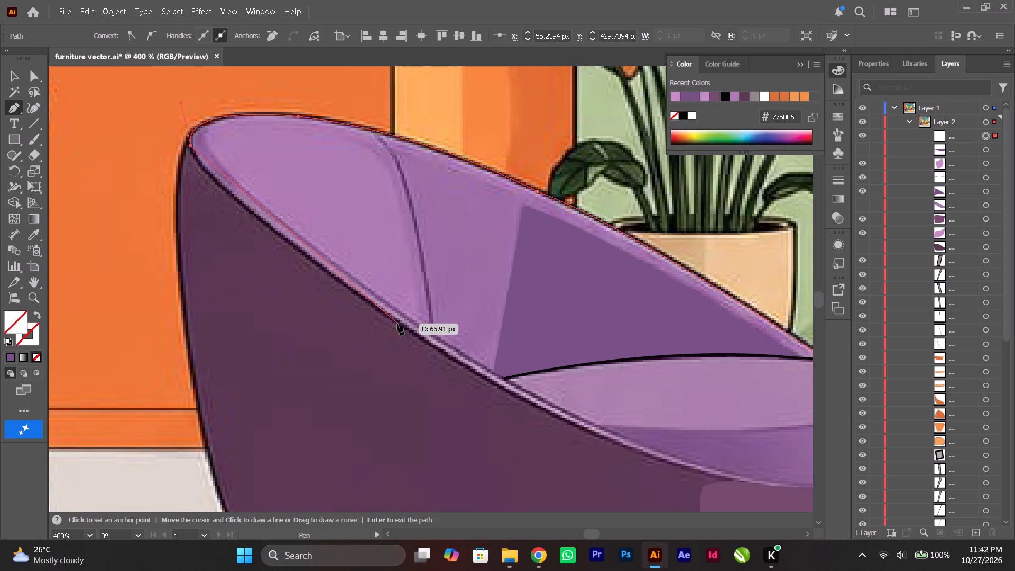
pyautogui.moveTo(398, 324); pyautogui.dragTo(619, 466)
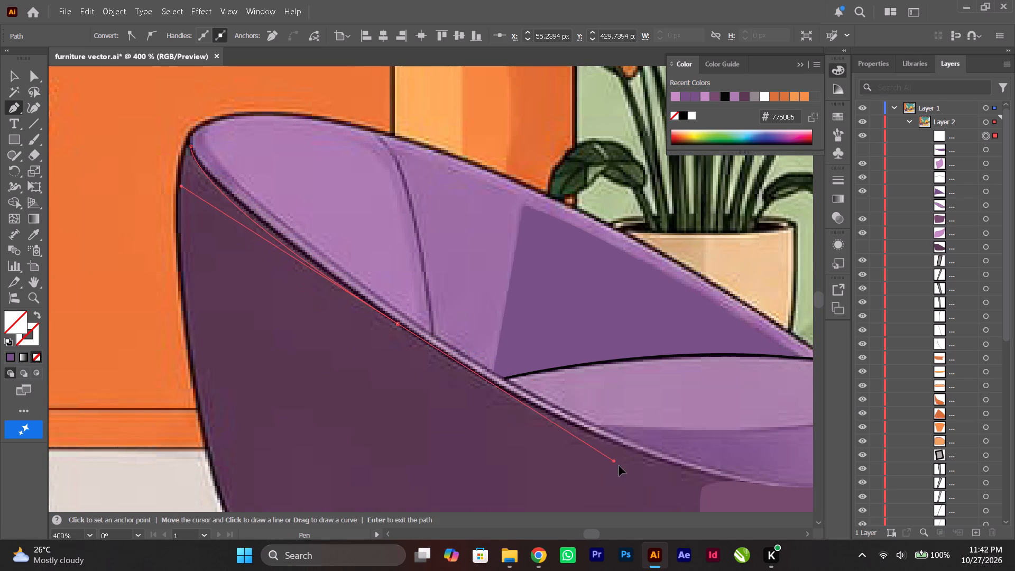
pyautogui.moveTo(619, 466); pyautogui.dragTo(632, 491)
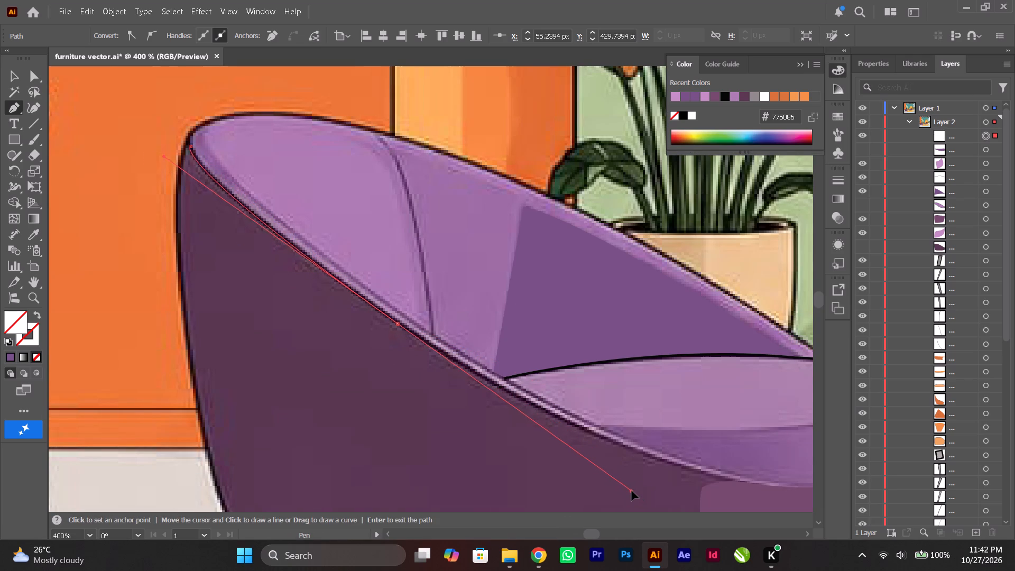
pyautogui.moveTo(632, 491); pyautogui.dragTo(632, 490)
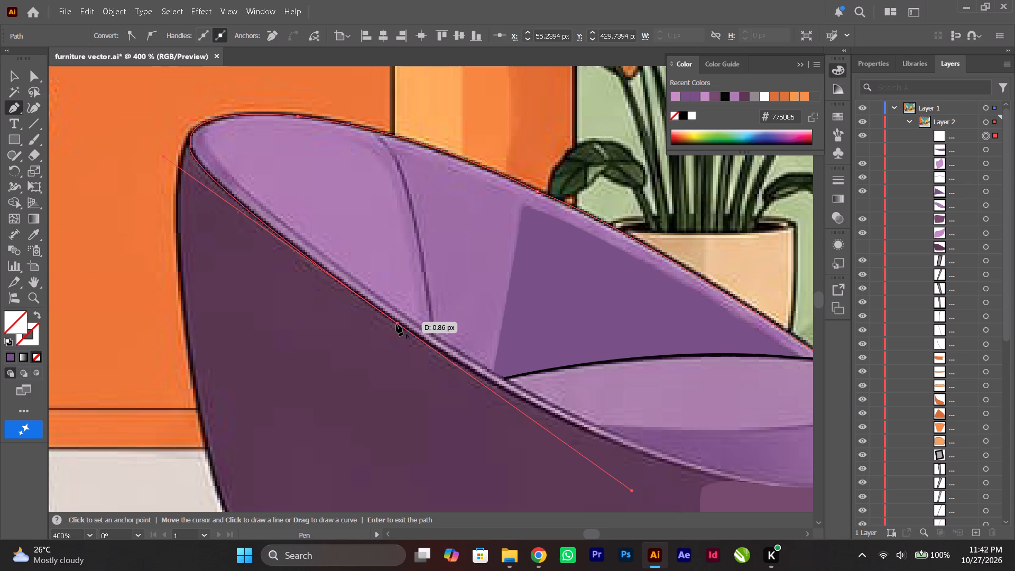
pyautogui.click(396, 324)
pyautogui.keyDown('ctrl'); pyautogui.scroll(-6, 428, 367); pyautogui.keyUp('ctrl')
pyautogui.scroll(-6, 428, 369)
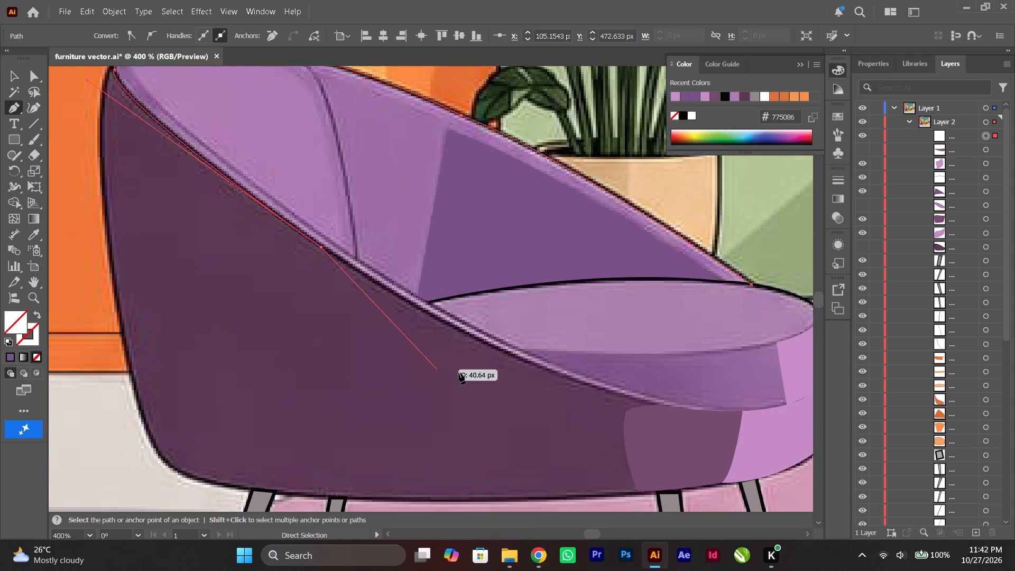
pyautogui.moveTo(564, 377); pyautogui.dragTo(679, 416)
pyautogui.click(564, 377)
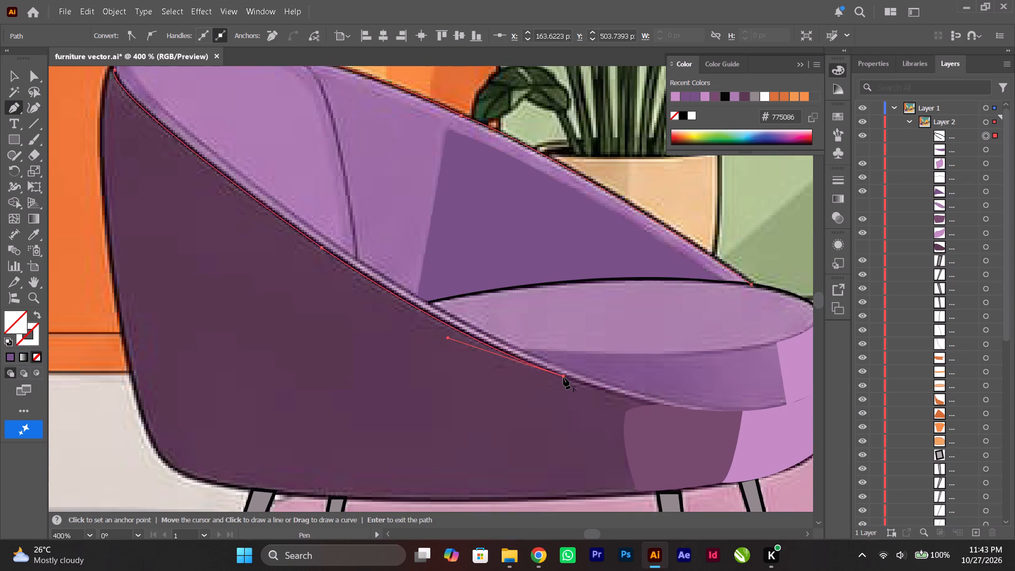
# Extend the rim path along the cushion's lower edge to its front tip above the front shading patch.
pyautogui.keyDown('ctrl'); pyautogui.scroll(-7, 564, 377); pyautogui.keyUp('ctrl')
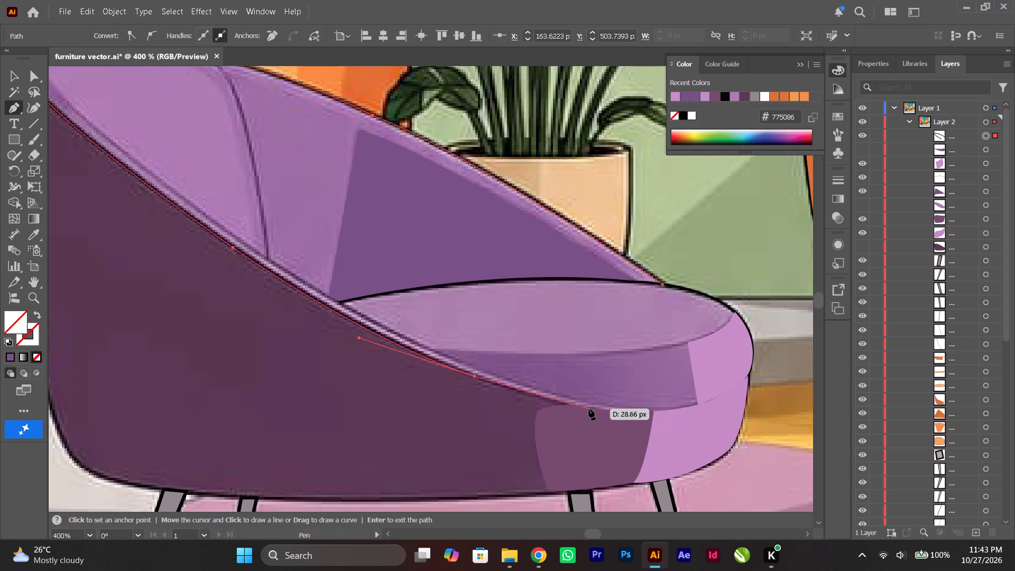
pyautogui.moveTo(588, 411); pyautogui.dragTo(609, 417)
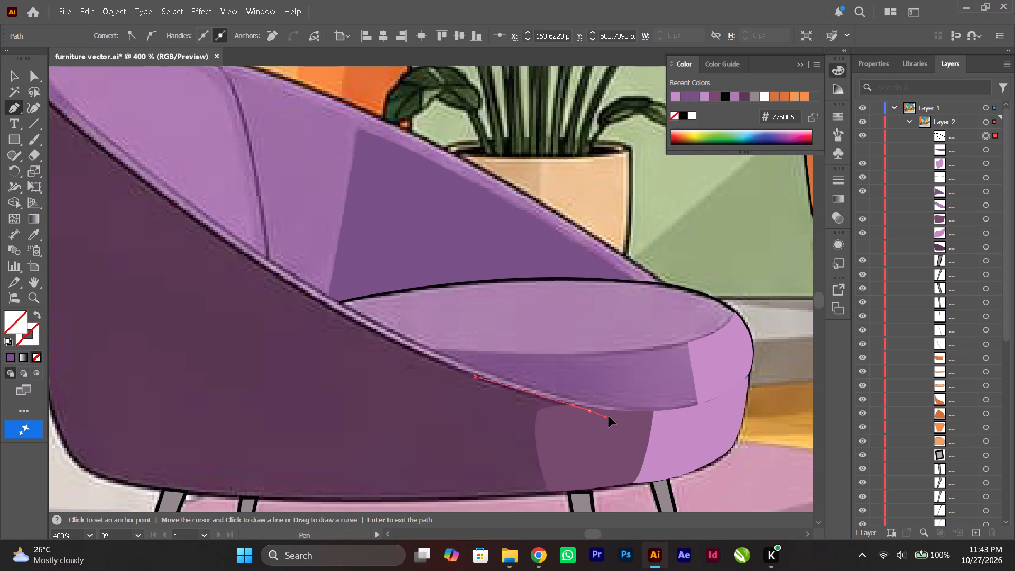
pyautogui.moveTo(609, 417); pyautogui.dragTo(615, 417)
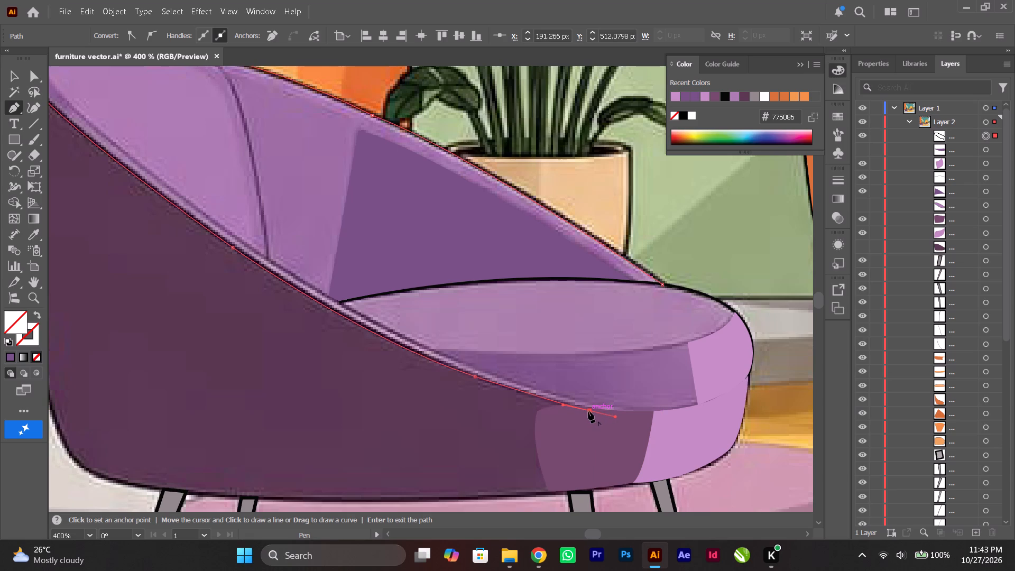
pyautogui.click(588, 411)
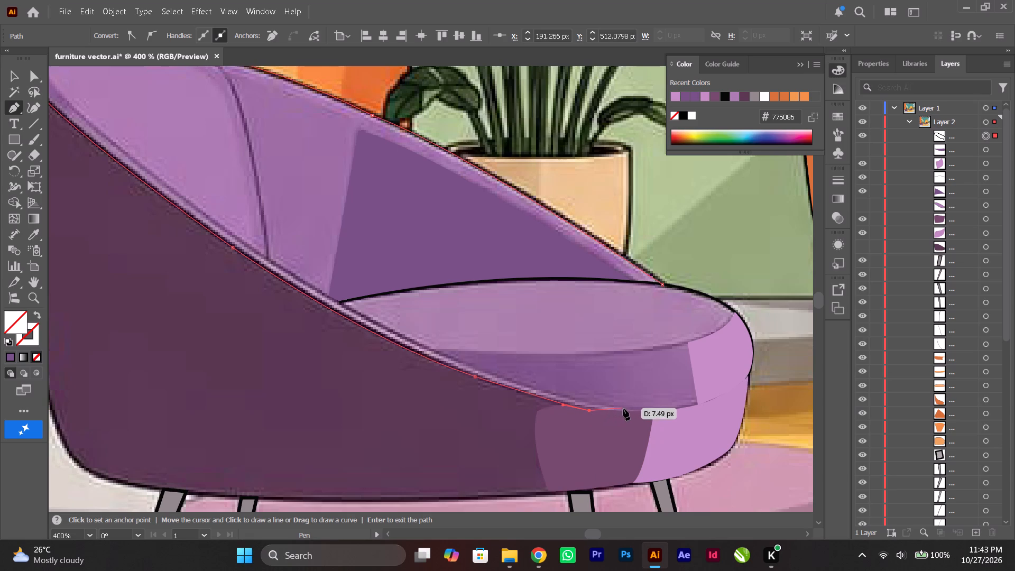
pyautogui.click(626, 410)
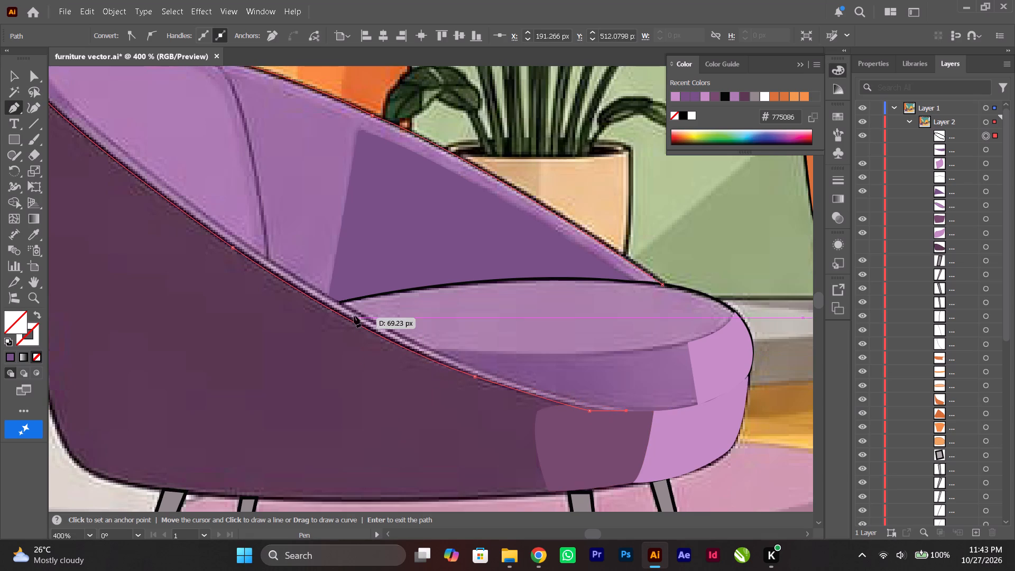
# Trace the rim's inner edge with two curved segments from the cushion's front tip back up to the rounded back corner.
pyautogui.moveTo(352, 310); pyautogui.dragTo(331, 295)
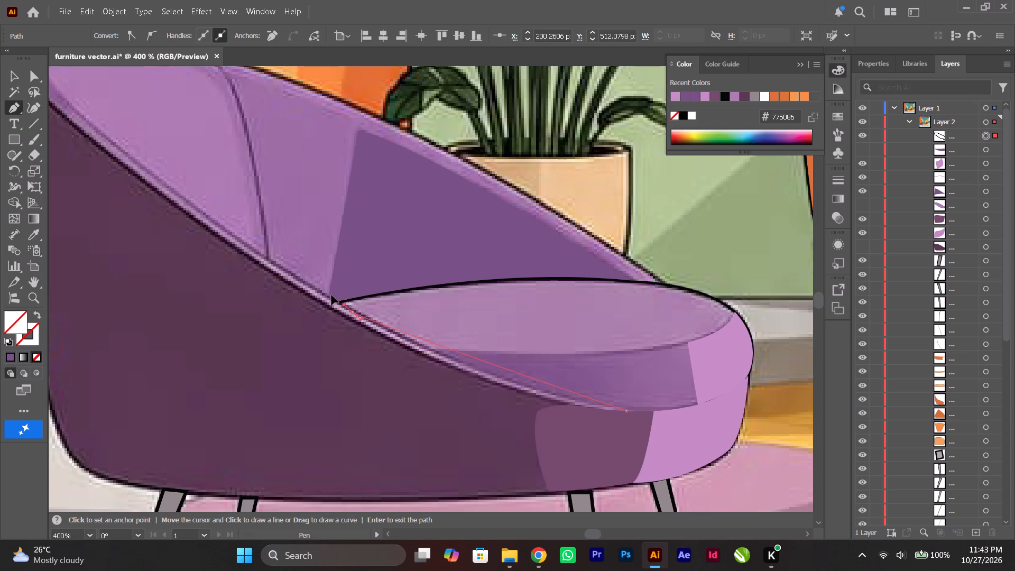
pyautogui.moveTo(331, 295); pyautogui.dragTo(287, 265)
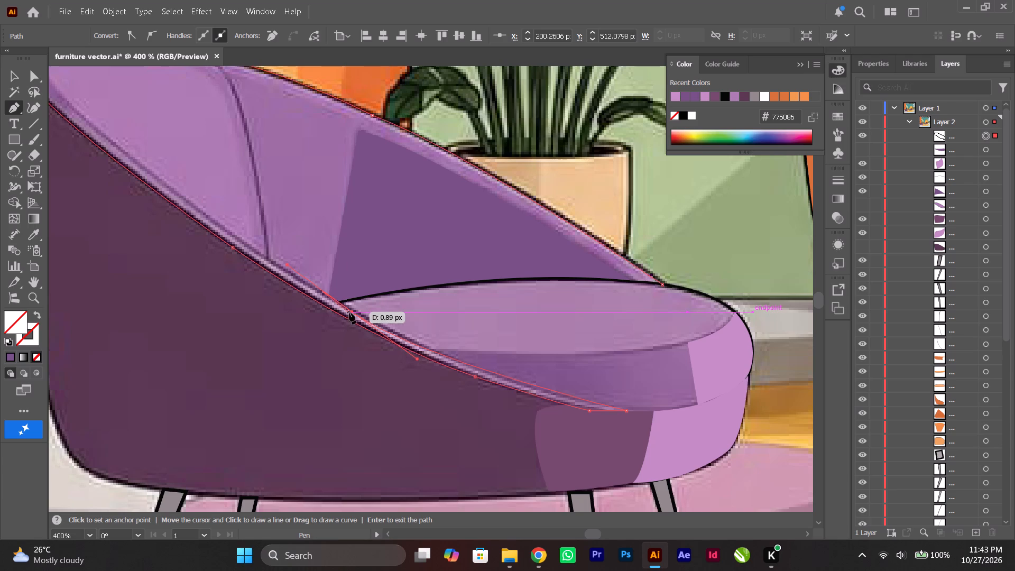
pyautogui.click(351, 312)
pyautogui.keyDown('ctrl'); pyautogui.scroll(6, 292, 275); pyautogui.keyUp('ctrl')
pyautogui.scroll(5, 292, 275)
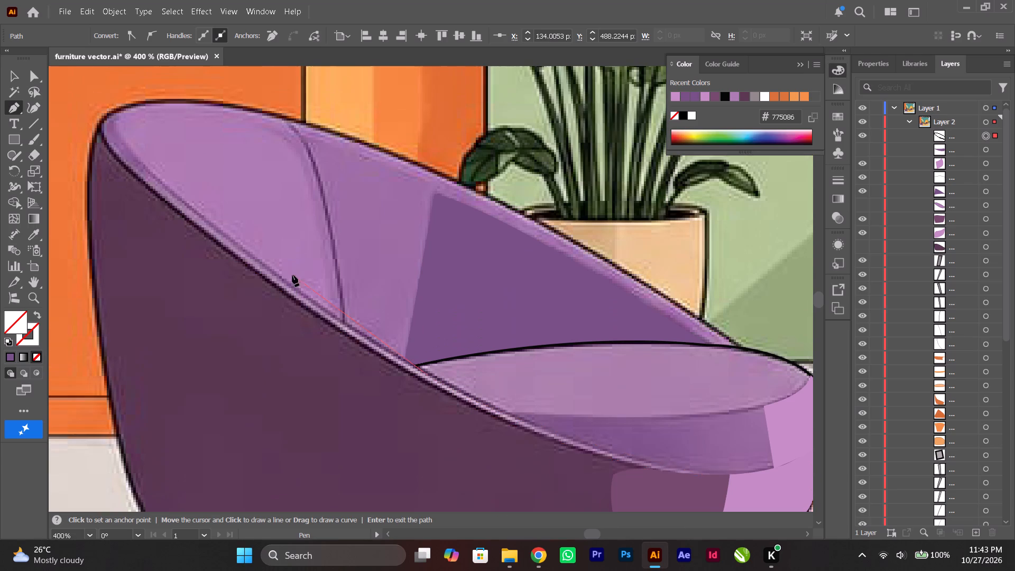
pyautogui.moveTo(124, 143); pyautogui.dragTo(90, 88)
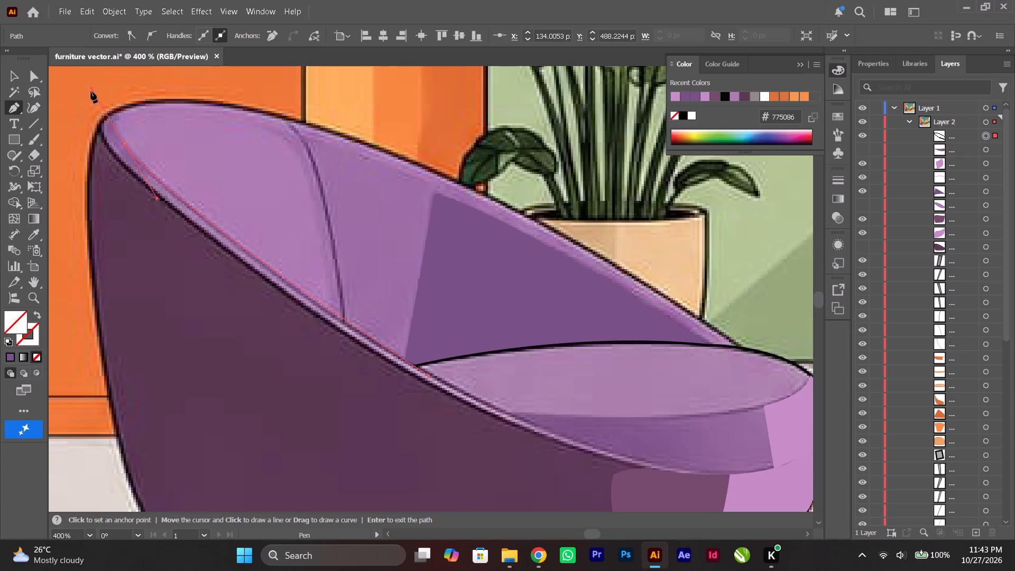
pyautogui.click(123, 144)
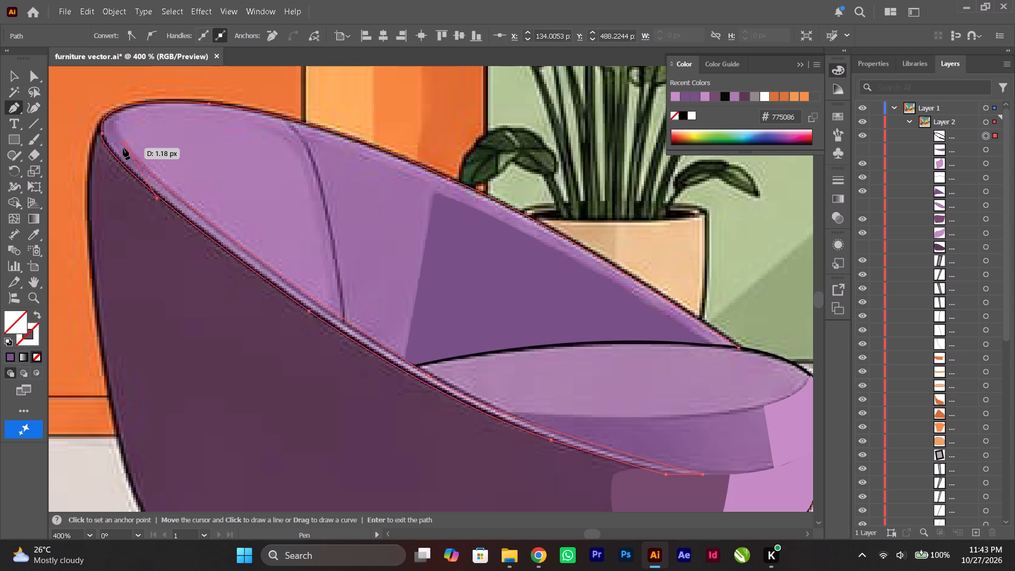
# Continue the path around the top of the backrest's light panel and down beside its seam to just above the rim.
pyautogui.scroll(6, 123, 148)
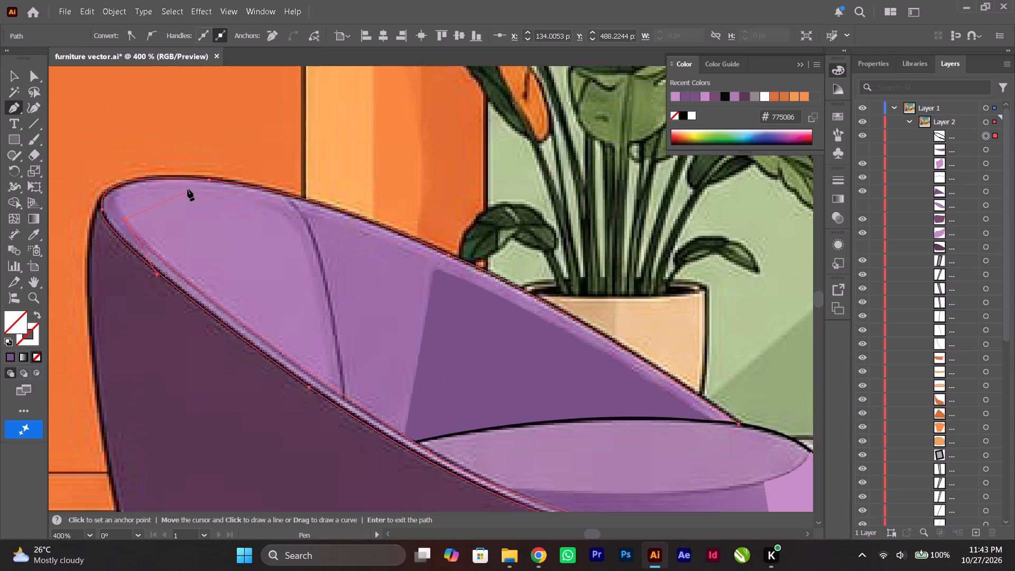
pyautogui.moveTo(176, 189); pyautogui.dragTo(207, 191)
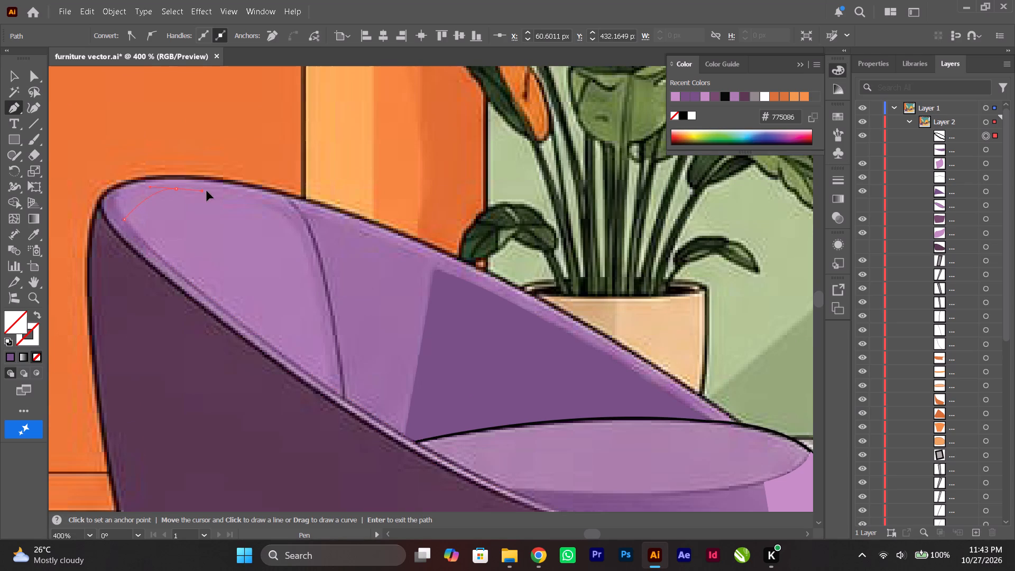
pyautogui.moveTo(207, 191); pyautogui.dragTo(270, 195)
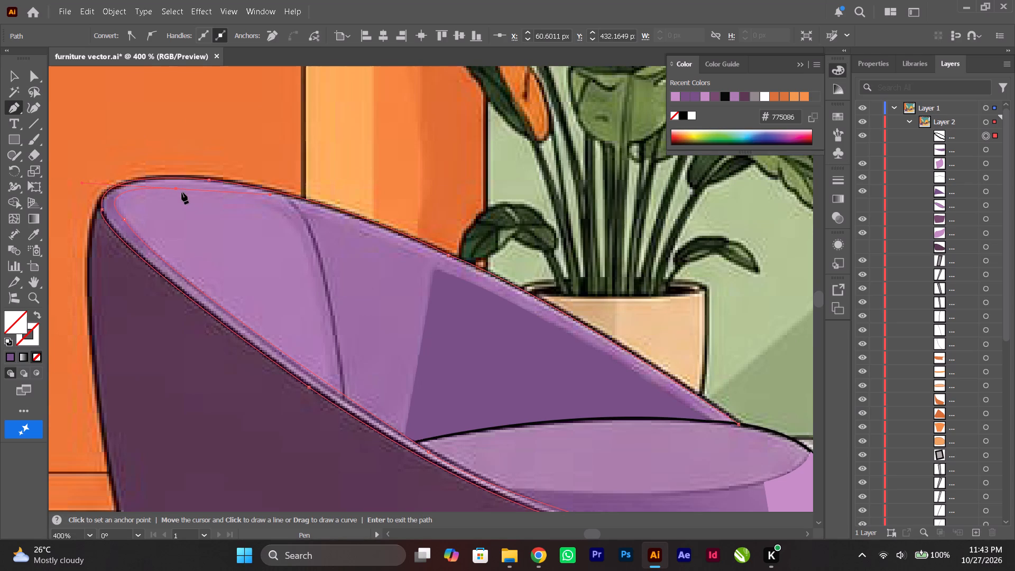
pyautogui.click(177, 190)
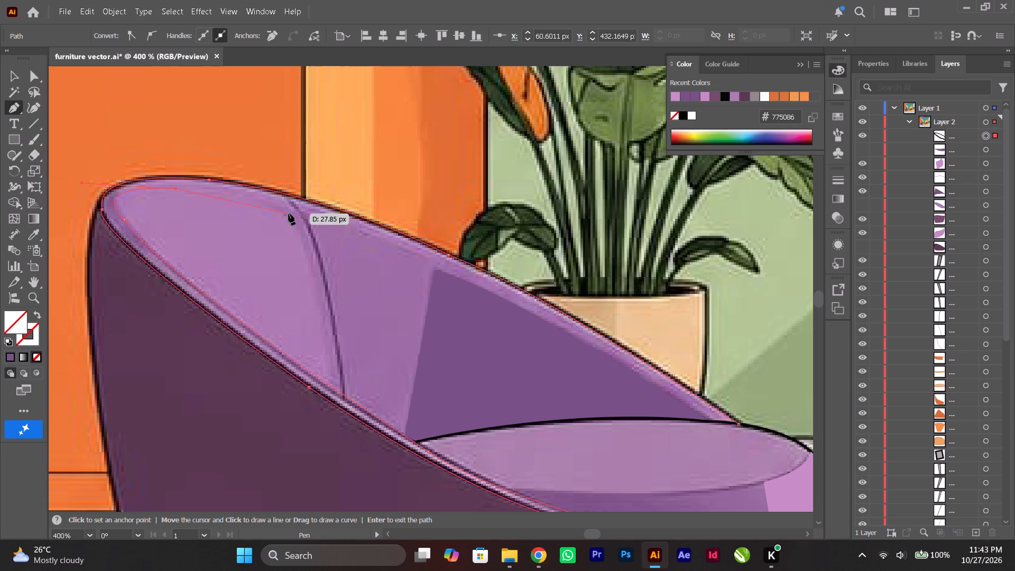
pyautogui.moveTo(288, 215); pyautogui.dragTo(331, 250)
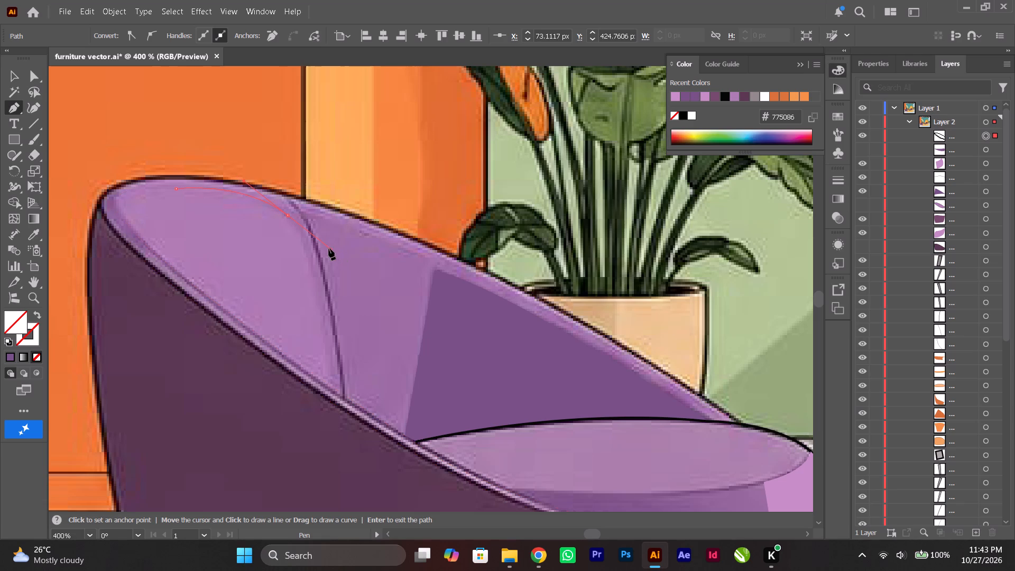
pyautogui.click(287, 217)
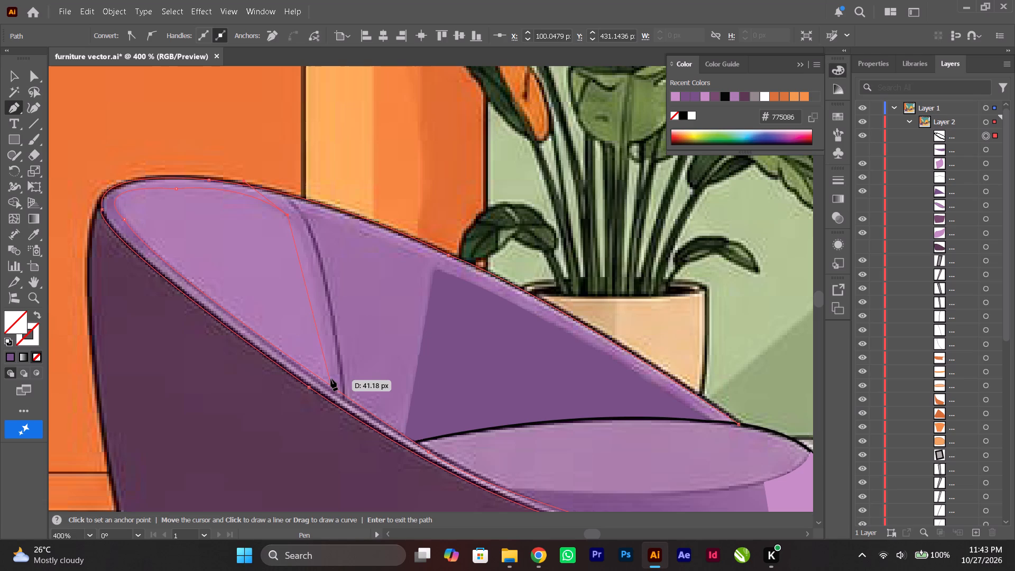
pyautogui.moveTo(333, 377); pyautogui.dragTo(342, 449)
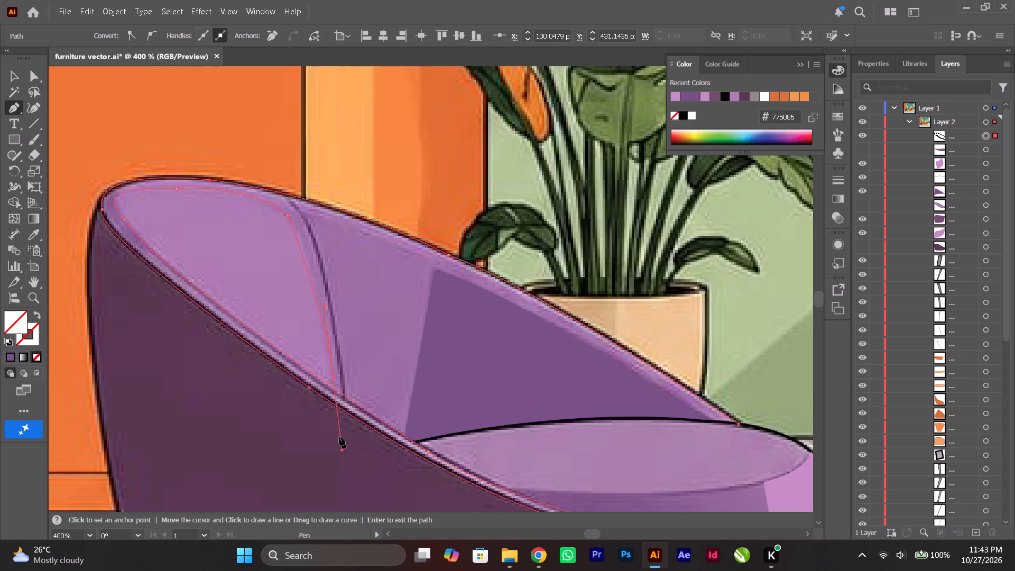
pyautogui.click(331, 377)
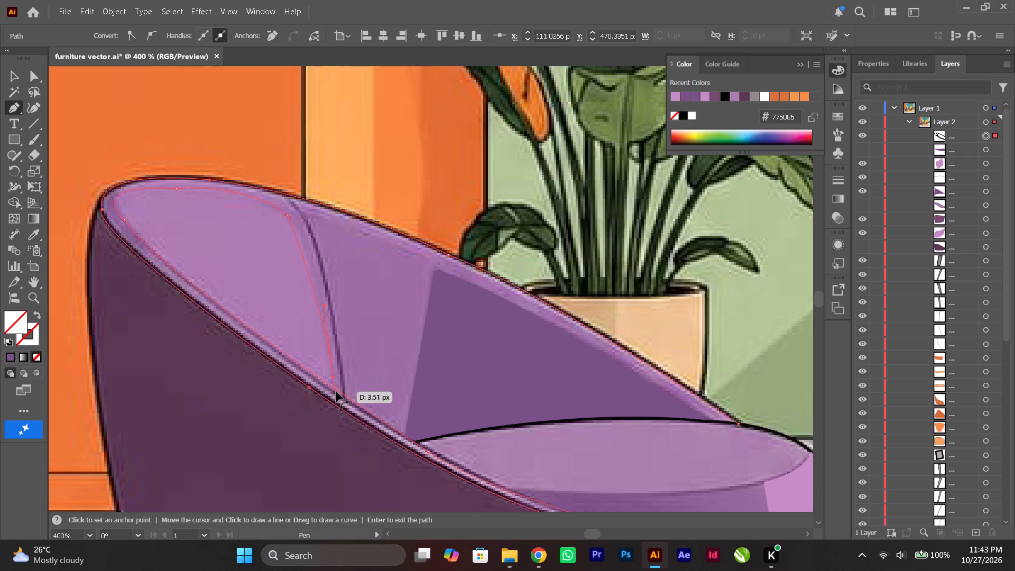
# Close the path with straight segments along the rim to the cushion's back edge and over it to the far end of the rim.
pyautogui.keyDown('alt'); pyautogui.scroll(6, 336, 392); pyautogui.keyUp('alt')
pyautogui.keyDown('alt'); pyautogui.scroll(-3, 376, 408); pyautogui.keyUp('alt')
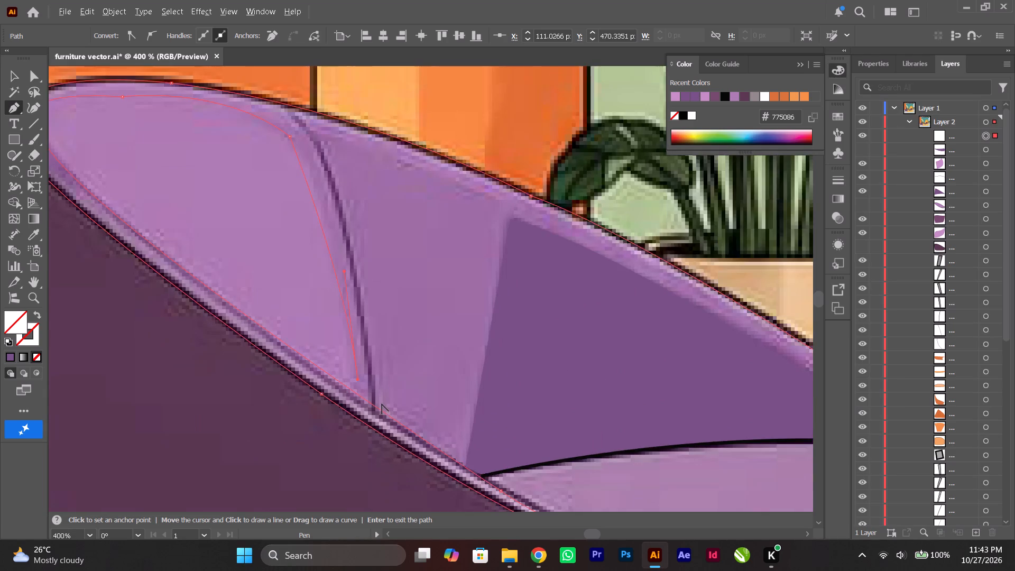
pyautogui.keyDown('alt'); pyautogui.scroll(-1, 382, 404); pyautogui.keyUp('alt')
pyautogui.keyDown('ctrl'); pyautogui.scroll(-3, 382, 404); pyautogui.keyUp('ctrl')
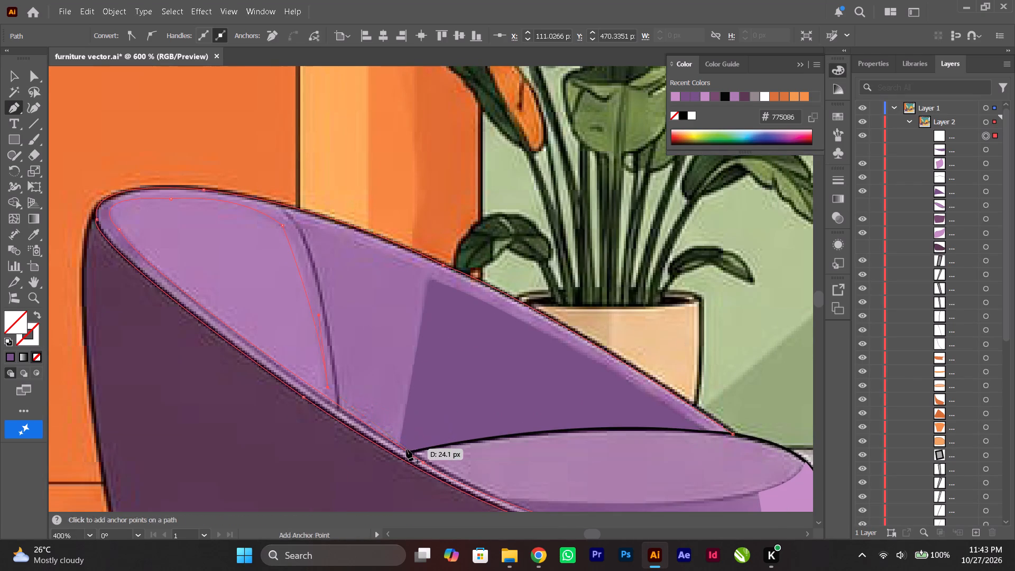
pyautogui.keyDown('alt'); pyautogui.scroll(4, 403, 446); pyautogui.keyUp('alt')
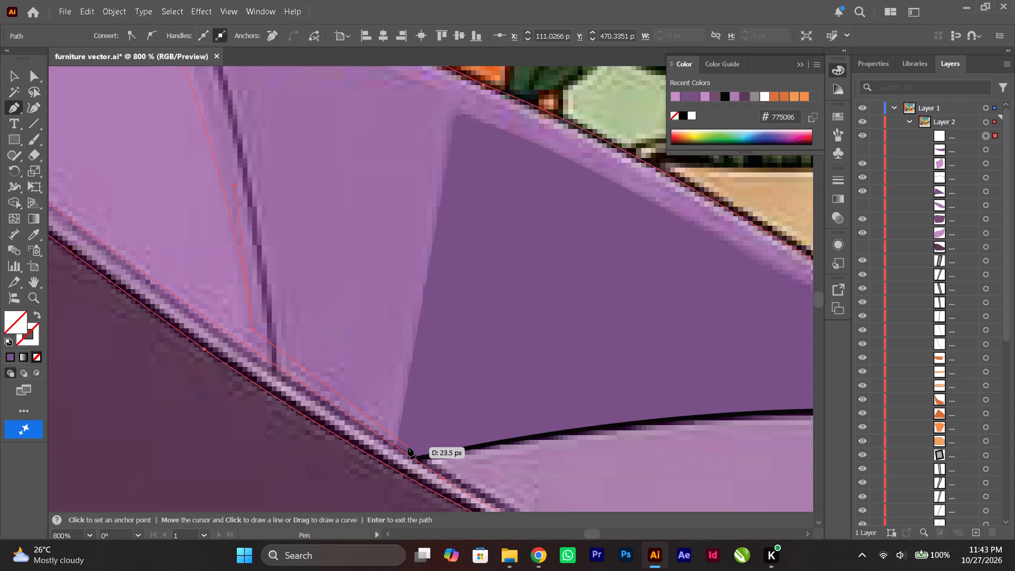
pyautogui.click(408, 447)
pyautogui.keyDown('ctrl'); pyautogui.scroll(-7, 429, 428); pyautogui.keyUp('ctrl')
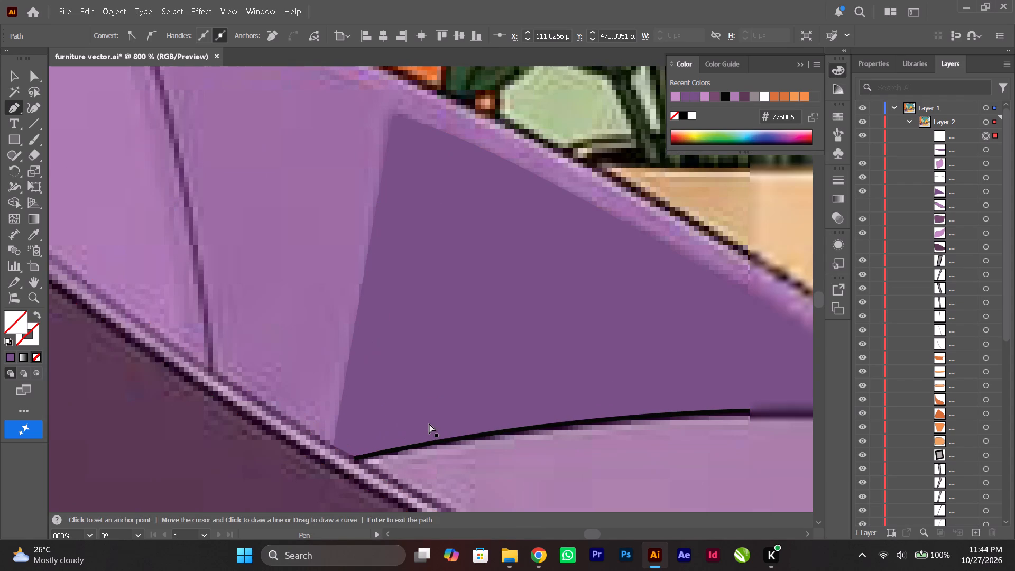
pyautogui.keyDown('ctrl'); pyautogui.scroll(-10, 429, 423); pyautogui.keyUp('ctrl')
pyautogui.keyDown('alt'); pyautogui.scroll(-1, 673, 381); pyautogui.keyUp('alt')
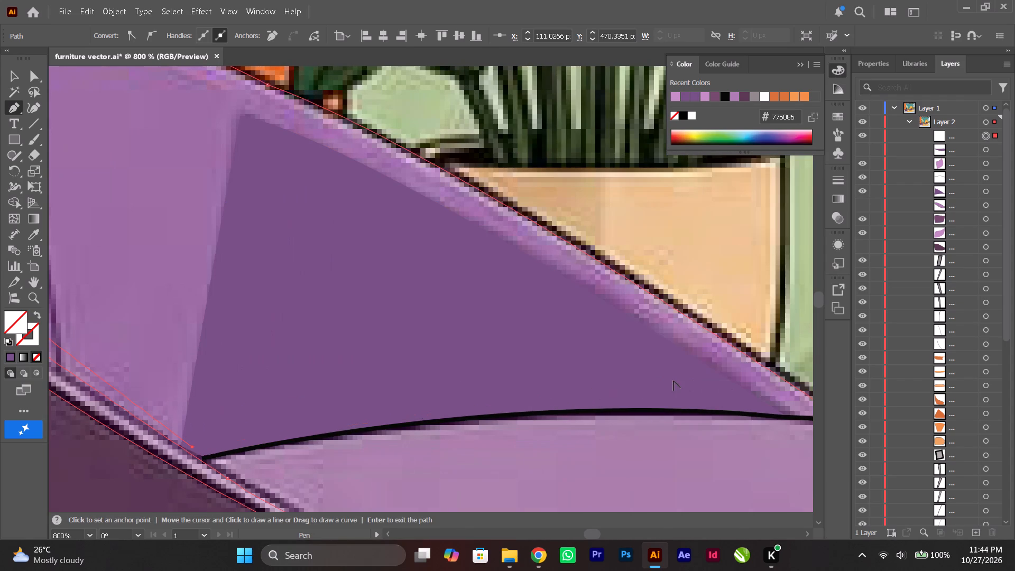
pyautogui.keyDown('ctrl'); pyautogui.scroll(-1, 673, 381); pyautogui.keyUp('ctrl')
pyautogui.keyDown('ctrl'); pyautogui.scroll(-5, 733, 392); pyautogui.keyUp('ctrl')
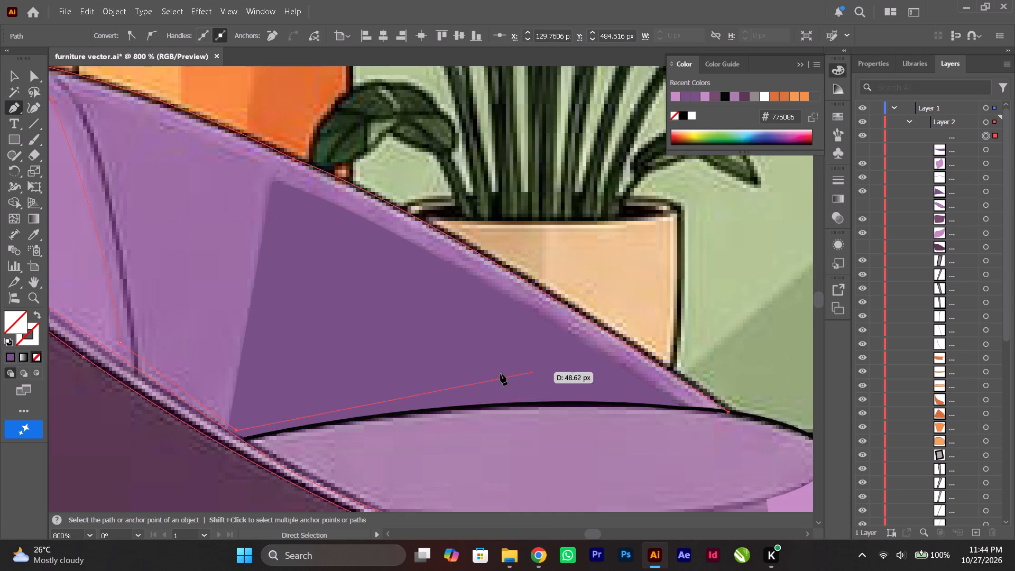
pyautogui.click(490, 386)
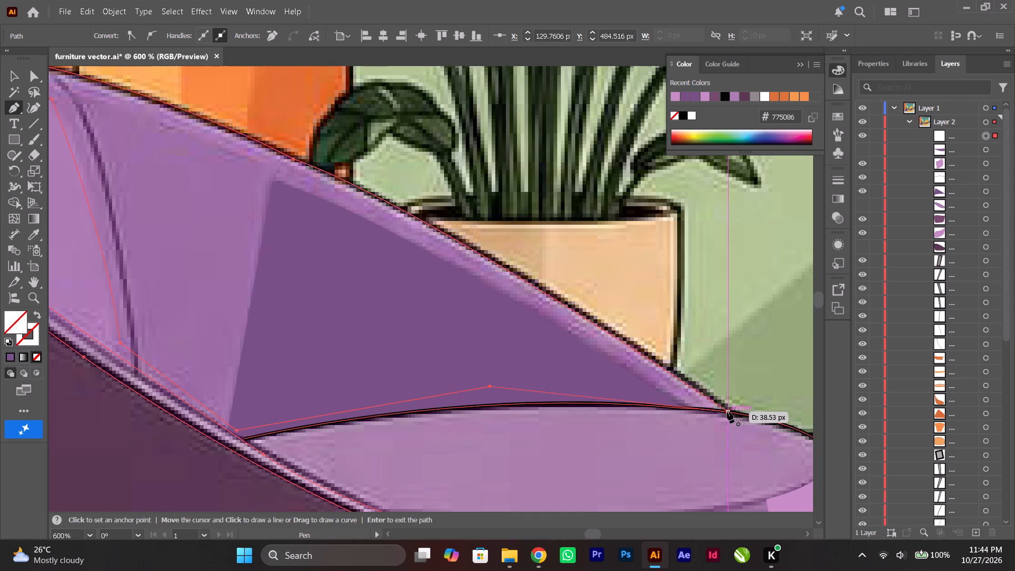
pyautogui.click(727, 412)
# Fill the closed backrest shape with mid purple #9c6ea3 sampled from the reference image's backrest.
pyautogui.keyDown('alt'); pyautogui.scroll(-2, 462, 353); pyautogui.keyUp('alt')
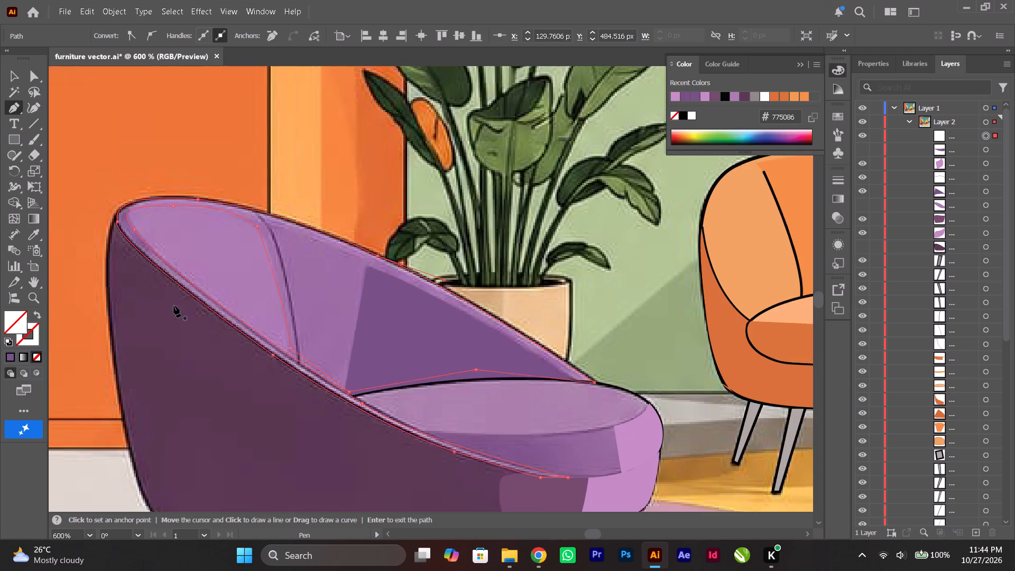
pyautogui.keyDown('ctrl'); pyautogui.scroll(3, 164, 306); pyautogui.keyUp('ctrl')
pyautogui.click(30, 239)
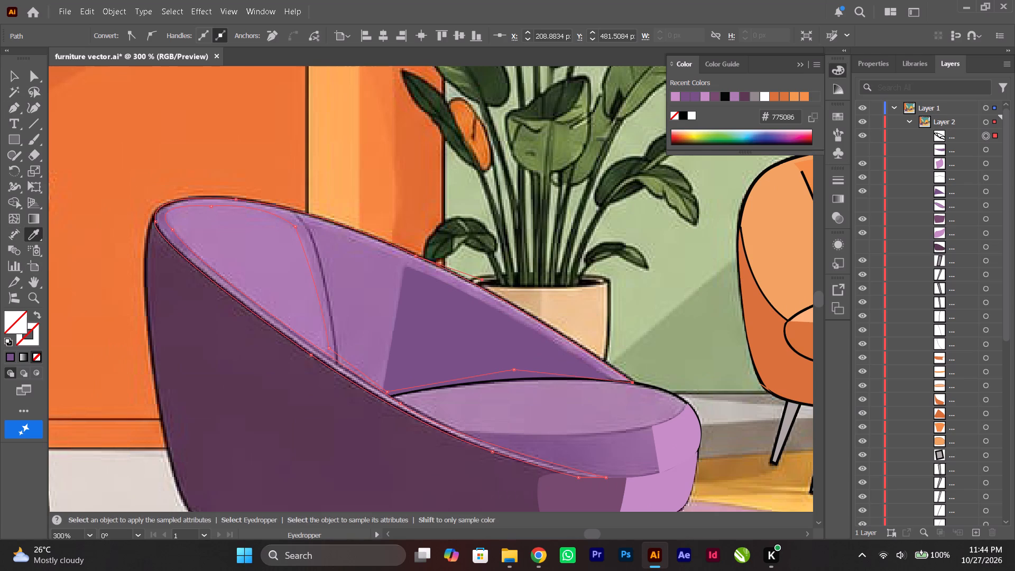
pyautogui.click(364, 299)
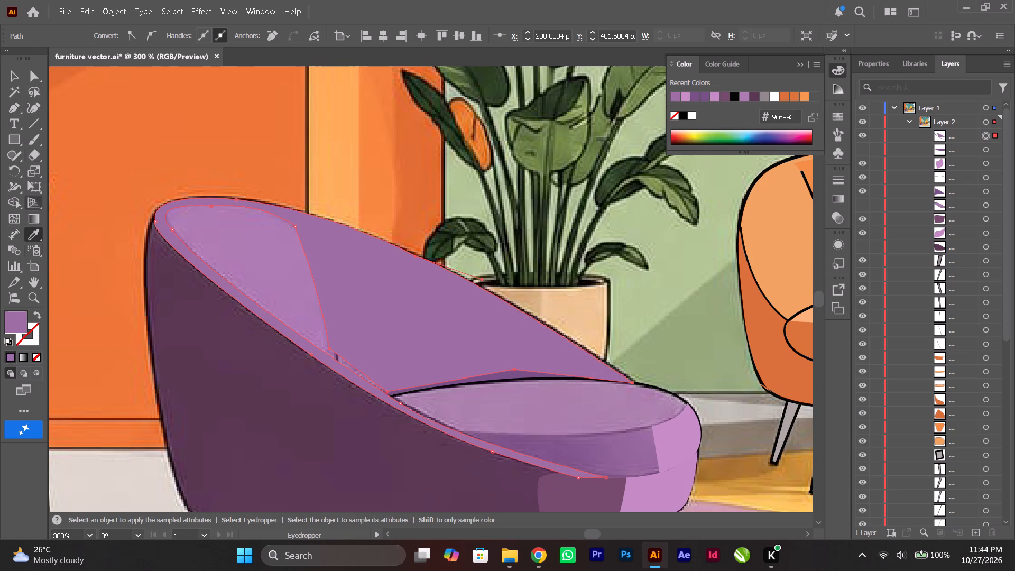
# Move the mid-purple backrest shape two positions down in the stacking order, below the front cushion shading and the light highlight shape.
pyautogui.click(15, 71)
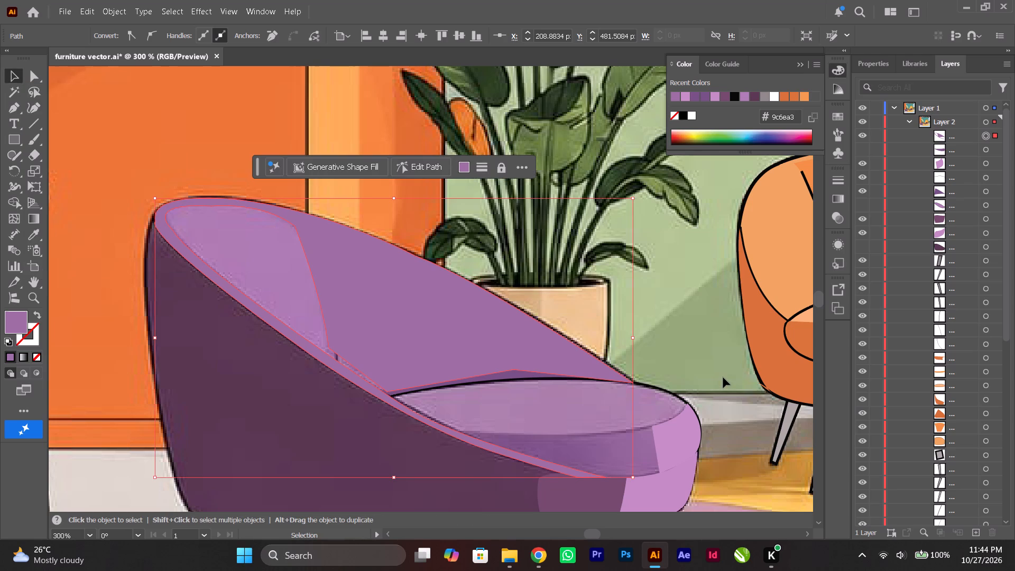
pyautogui.moveTo(957, 135); pyautogui.dragTo(957, 138)
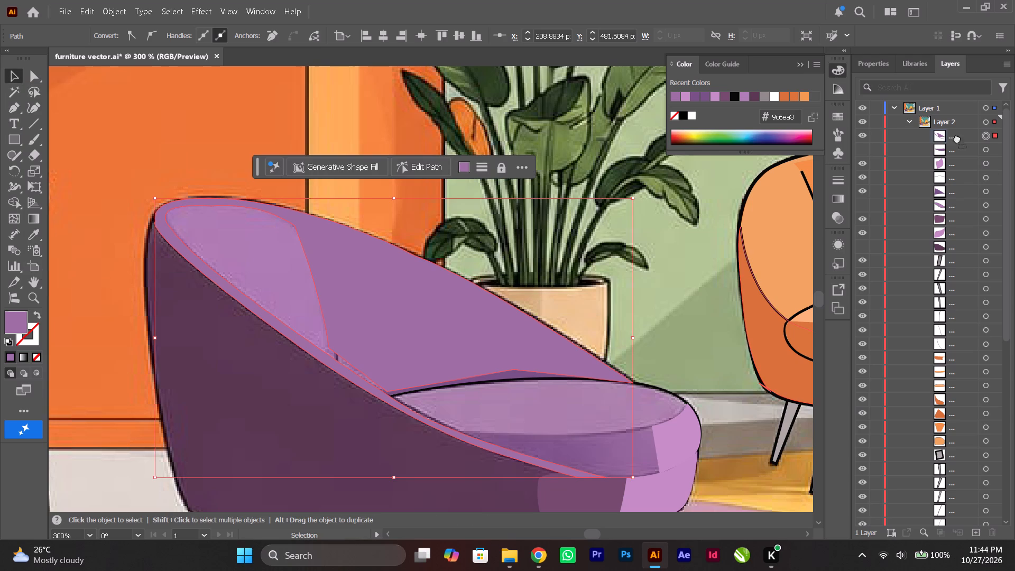
pyautogui.moveTo(957, 138); pyautogui.dragTo(953, 168)
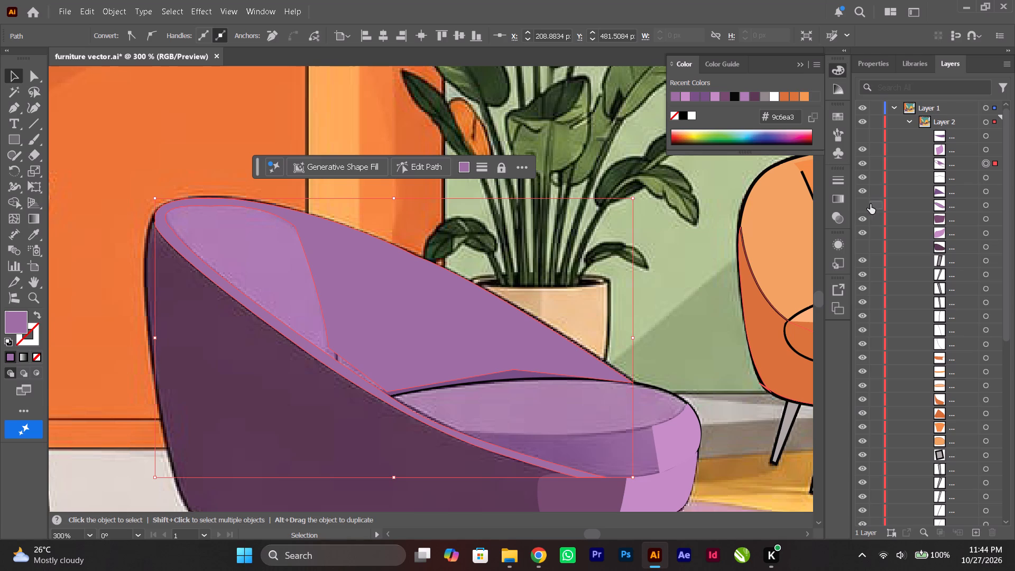
# Make the hidden front cushion shading and the light purple base shape of the seat and backrest visible.
pyautogui.click(860, 138)
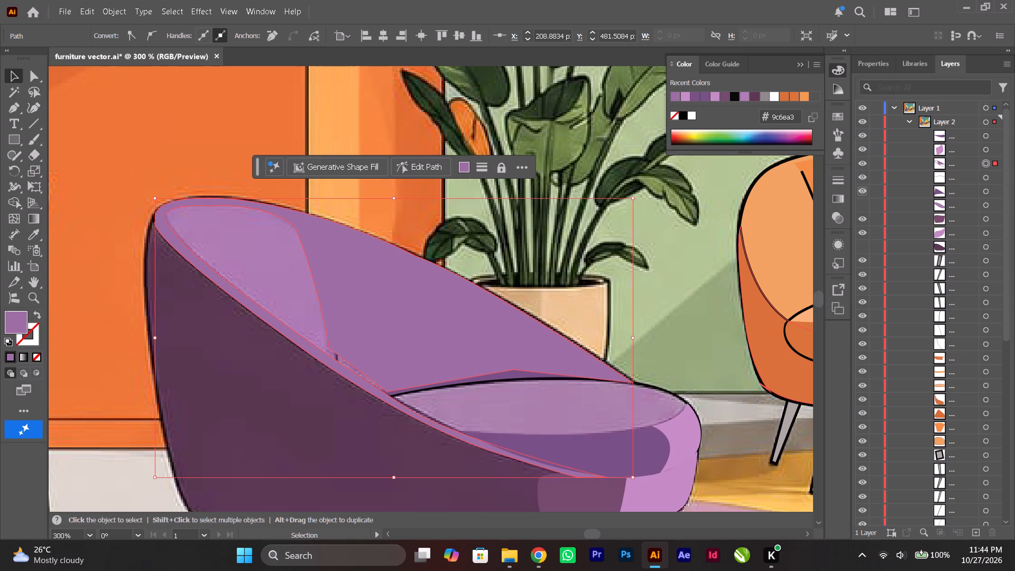
pyautogui.click(861, 201)
pyautogui.click(861, 201)
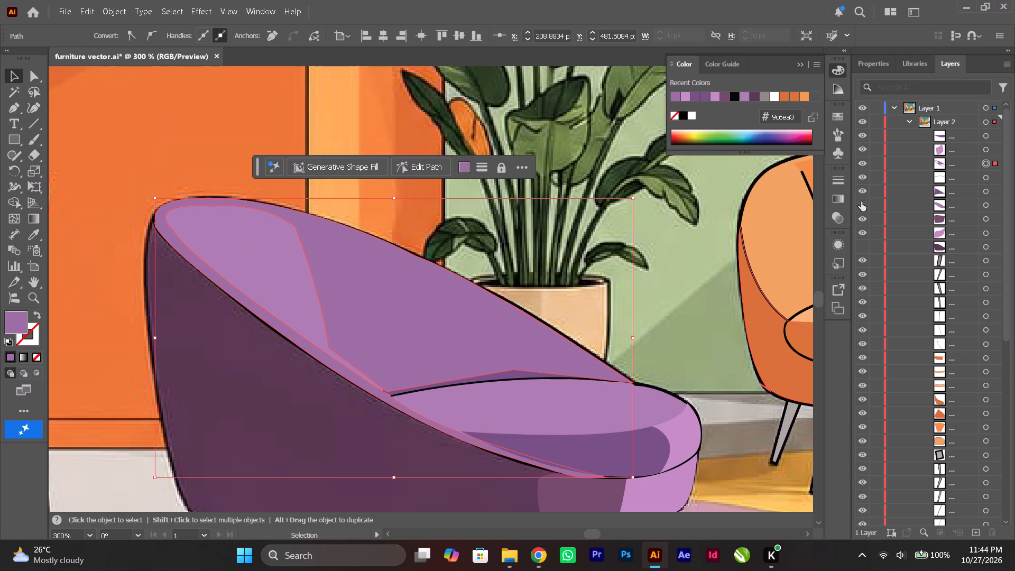
pyautogui.click(861, 201)
pyautogui.click(865, 192)
pyautogui.click(865, 192)
# Move the mid-purple backrest shape directly beneath the dark backrest shading in the stacking order.
pyautogui.moveTo(954, 163); pyautogui.dragTo(955, 167)
pyautogui.moveTo(955, 167); pyautogui.dragTo(954, 198)
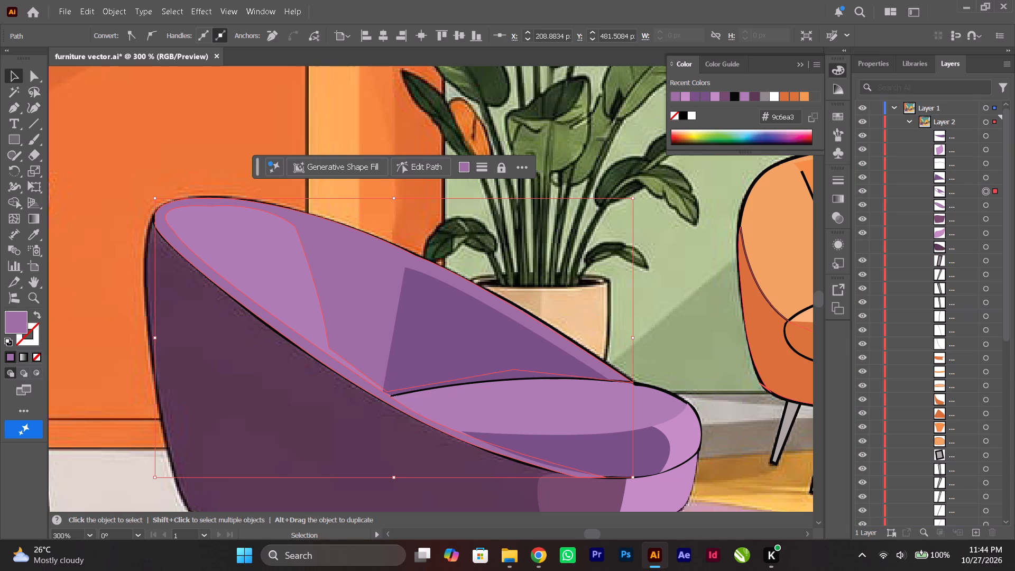
# Make the hidden dark purple armchair body shape visible and clear the selection.
pyautogui.click(860, 246)
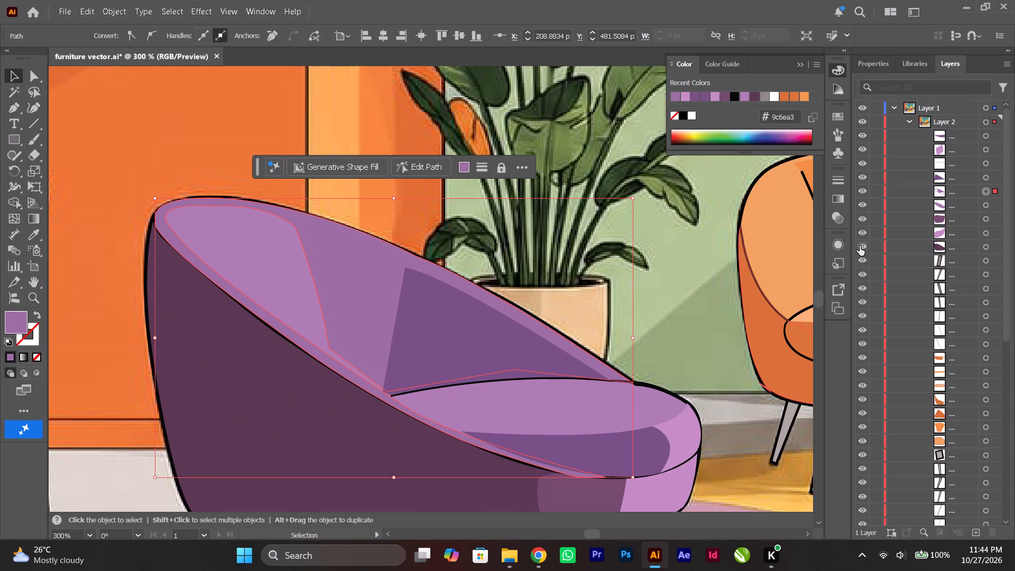
pyautogui.click(686, 280)
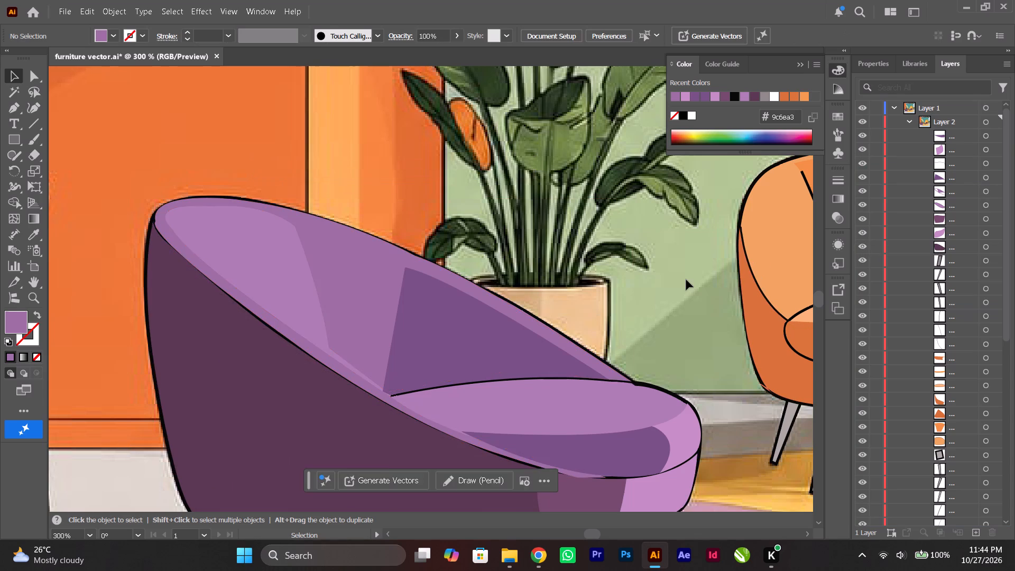
# Examine the layered purple fills and outlines across the whole armchair.
pyautogui.keyDown('alt'); pyautogui.scroll(-5, 686, 280); pyautogui.keyUp('alt')
pyautogui.keyDown('alt'); pyautogui.scroll(2, 686, 280); pyautogui.keyUp('alt')
pyautogui.keyDown('ctrl'); pyautogui.scroll(-4, 686, 280); pyautogui.keyUp('ctrl')
pyautogui.keyDown('alt'); pyautogui.scroll(1, 593, 306); pyautogui.keyUp('alt')
pyautogui.keyDown('ctrl'); pyautogui.scroll(-2, 593, 306); pyautogui.keyUp('ctrl')
pyautogui.keyDown('alt'); pyautogui.scroll(2, 479, 316); pyautogui.keyUp('alt')
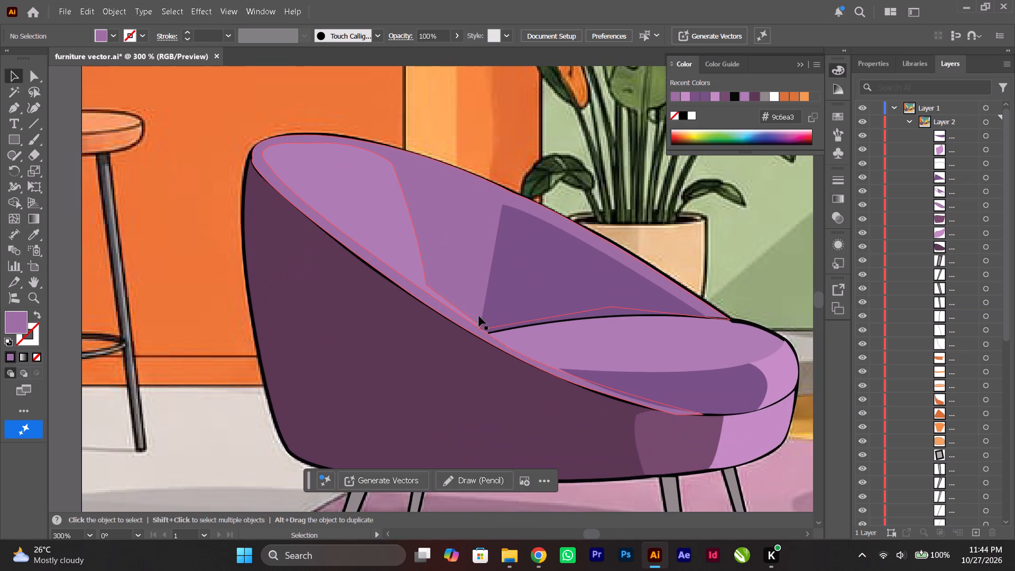
pyautogui.keyDown('ctrl'); pyautogui.scroll(-4, 479, 316); pyautogui.keyUp('ctrl')
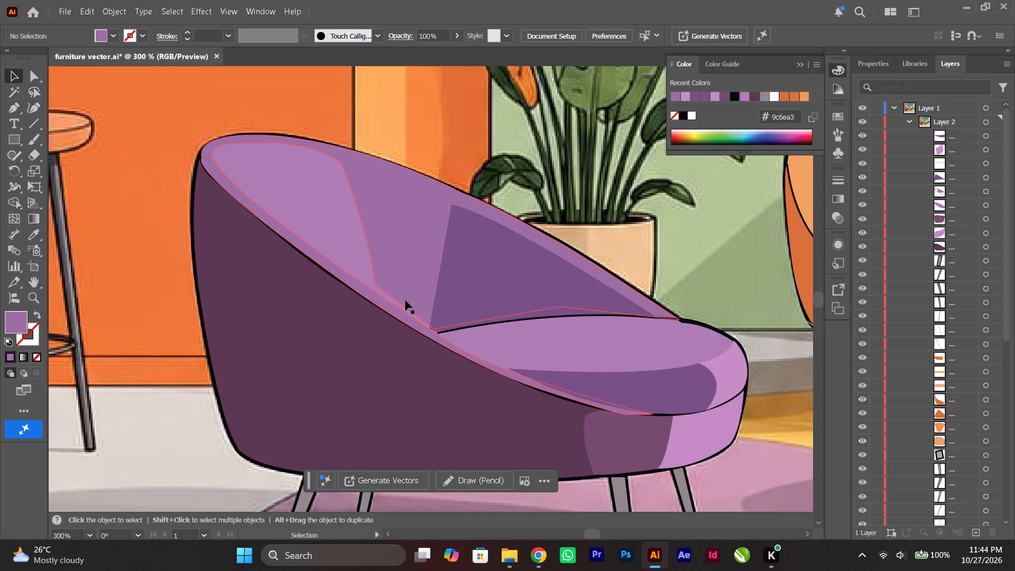
# Reshape the mid-purple backrest shape with the Curvature tool, moving its two lower inner anchors onto the rim edge and the seat outline's end.
pyautogui.keyDown('alt'); pyautogui.scroll(3, 405, 300); pyautogui.keyUp('alt')
pyautogui.keyDown('alt'); pyautogui.scroll(-6, 405, 299); pyautogui.keyUp('alt')
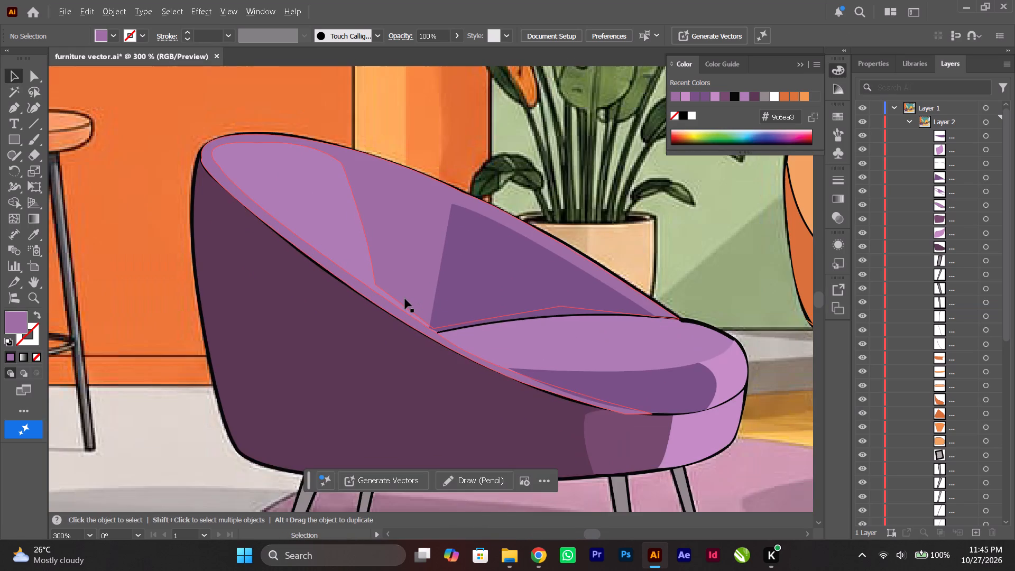
pyautogui.keyDown('alt'); pyautogui.scroll(8, 405, 299); pyautogui.keyUp('alt')
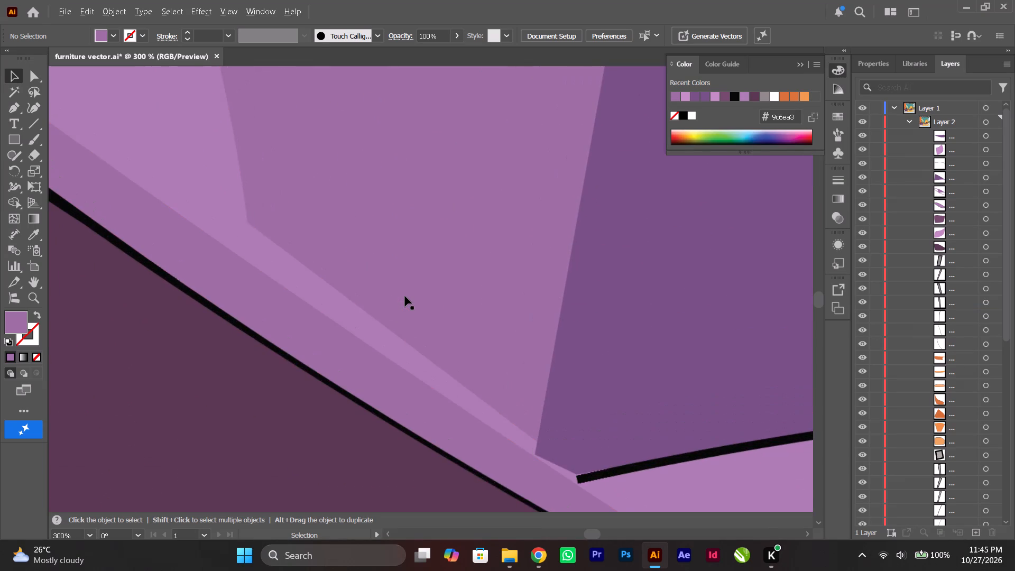
pyautogui.click(405, 296)
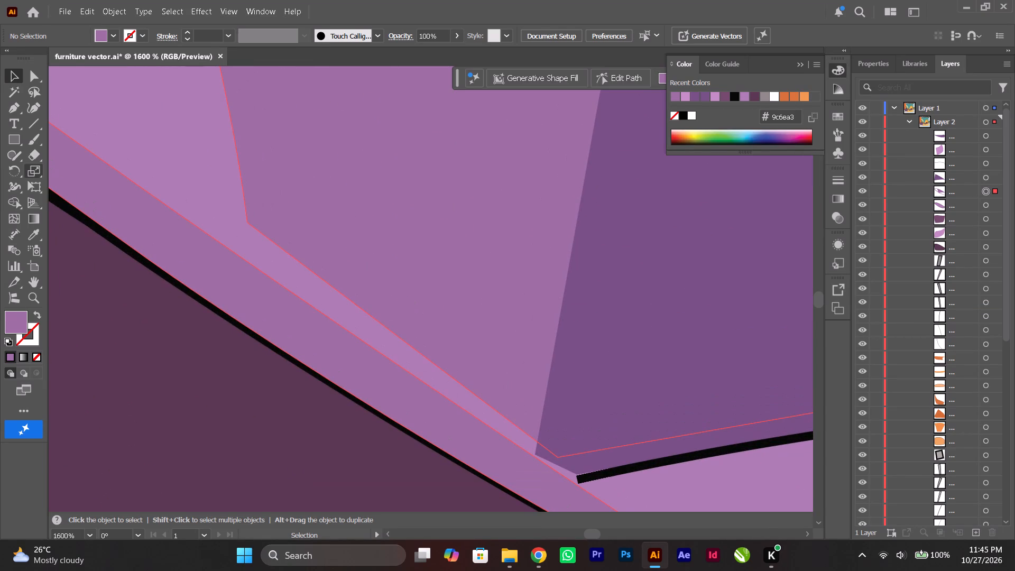
pyautogui.click(34, 109)
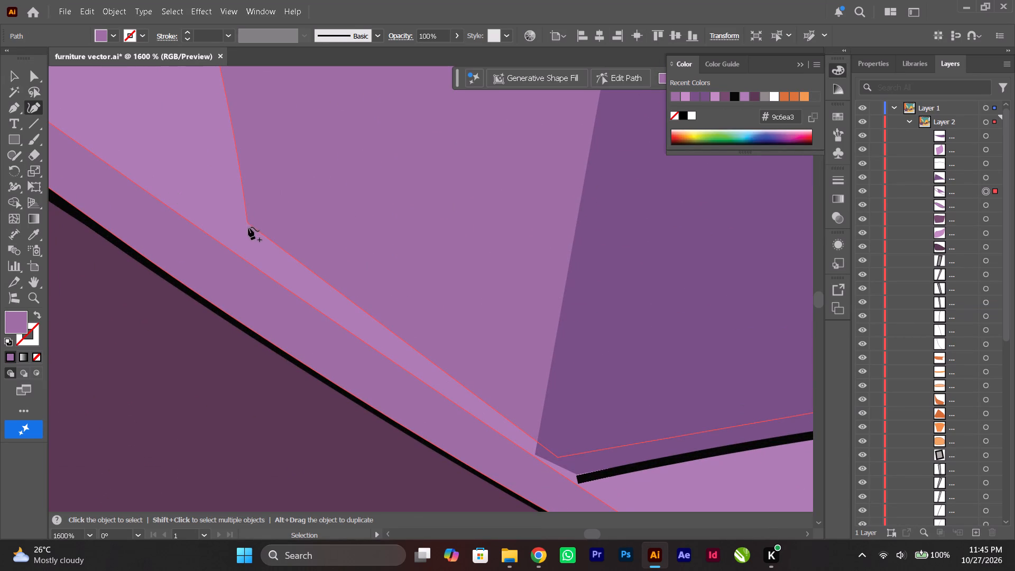
pyautogui.moveTo(248, 220); pyautogui.dragTo(235, 231)
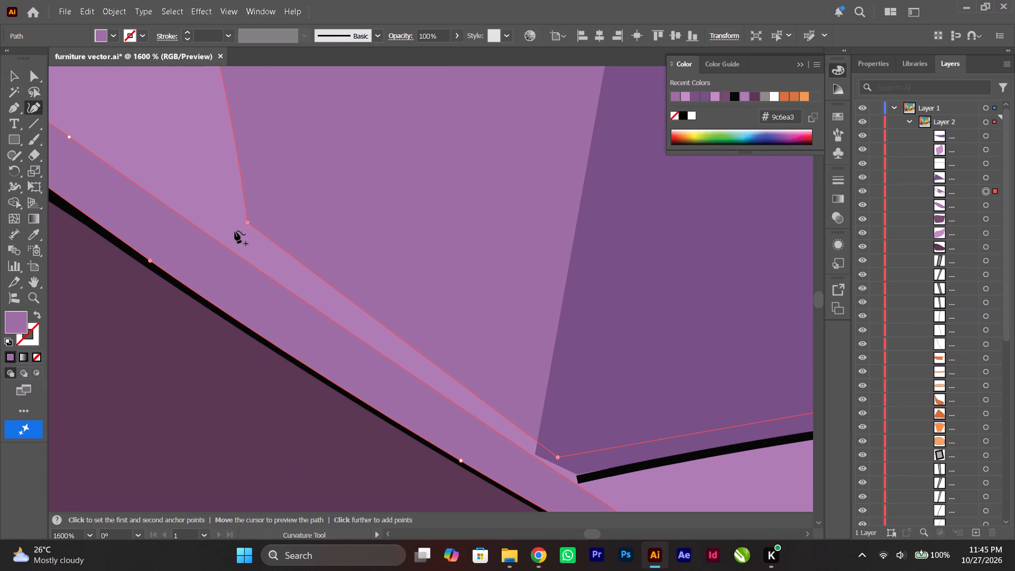
pyautogui.moveTo(235, 231); pyautogui.dragTo(228, 248)
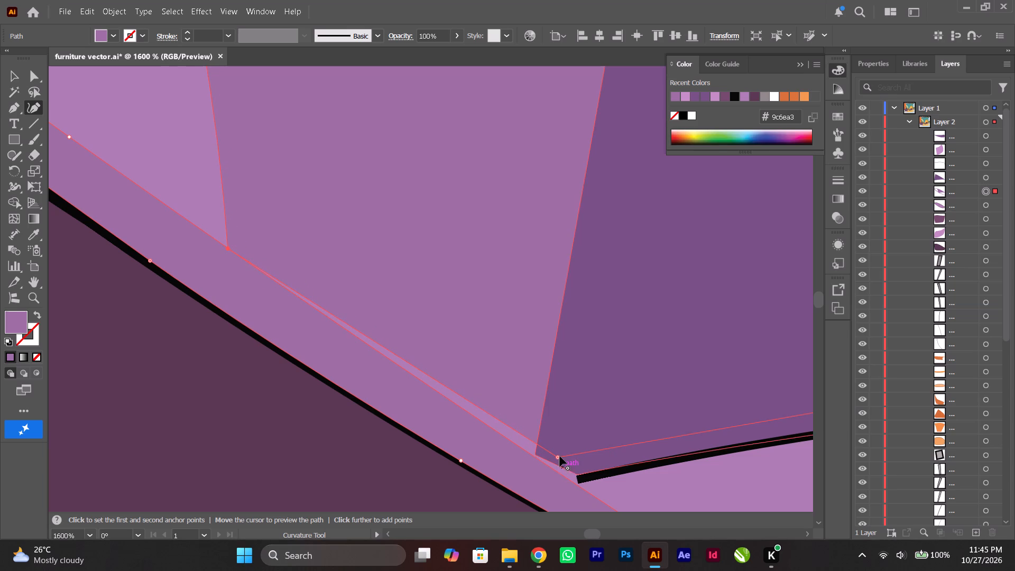
pyautogui.moveTo(559, 457); pyautogui.dragTo(555, 473)
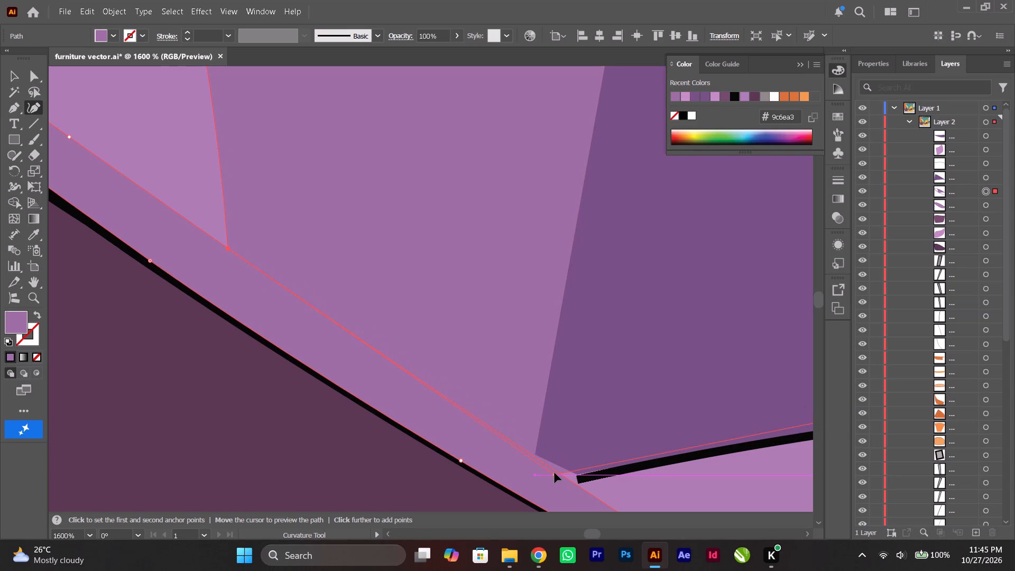
pyautogui.moveTo(555, 473); pyautogui.dragTo(573, 481)
# Pull the mid-purple shape's outer rim anchors inward near the cushion front and mid-rim so the black outline is uncovered.
pyautogui.keyDown('alt'); pyautogui.scroll(-4, 516, 402); pyautogui.keyUp('alt')
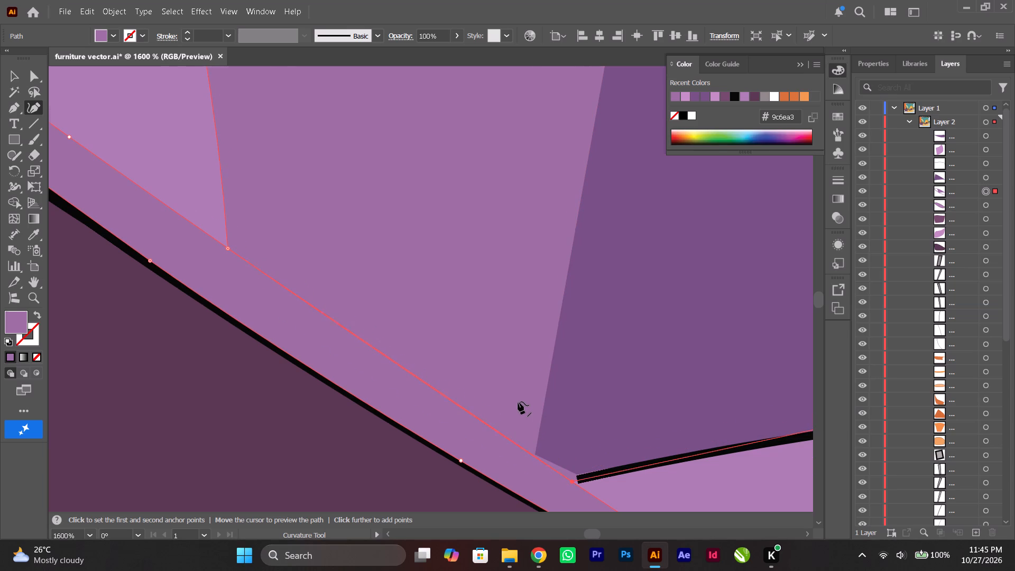
pyautogui.keyDown('alt'); pyautogui.scroll(-2, 519, 401); pyautogui.keyUp('alt')
pyautogui.keyDown('alt'); pyautogui.scroll(1, 520, 401); pyautogui.keyUp('alt')
pyautogui.keyDown('ctrl'); pyautogui.scroll(-3, 520, 401); pyautogui.keyUp('ctrl')
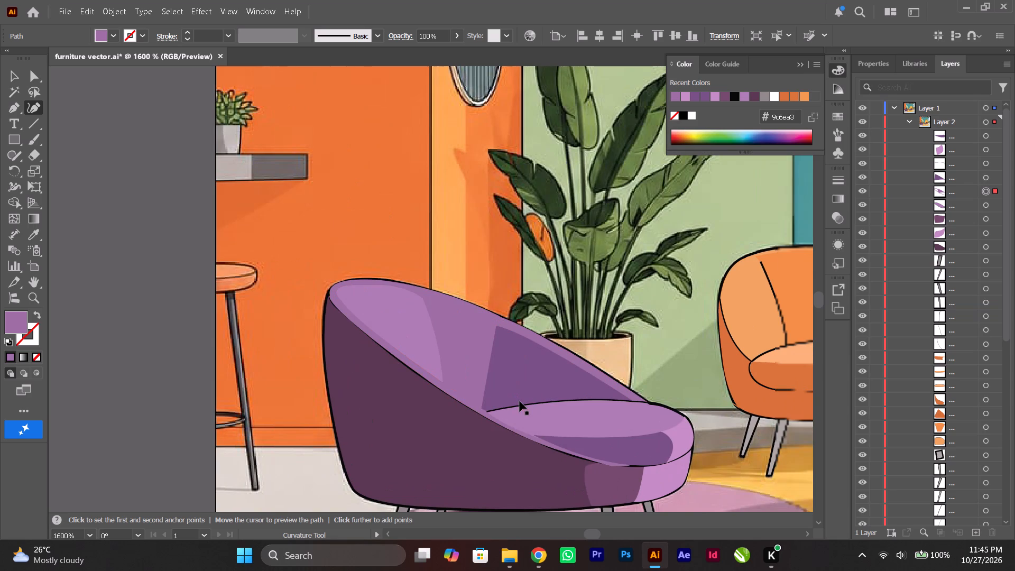
pyautogui.keyDown('alt'); pyautogui.scroll(2, 622, 475); pyautogui.keyUp('alt')
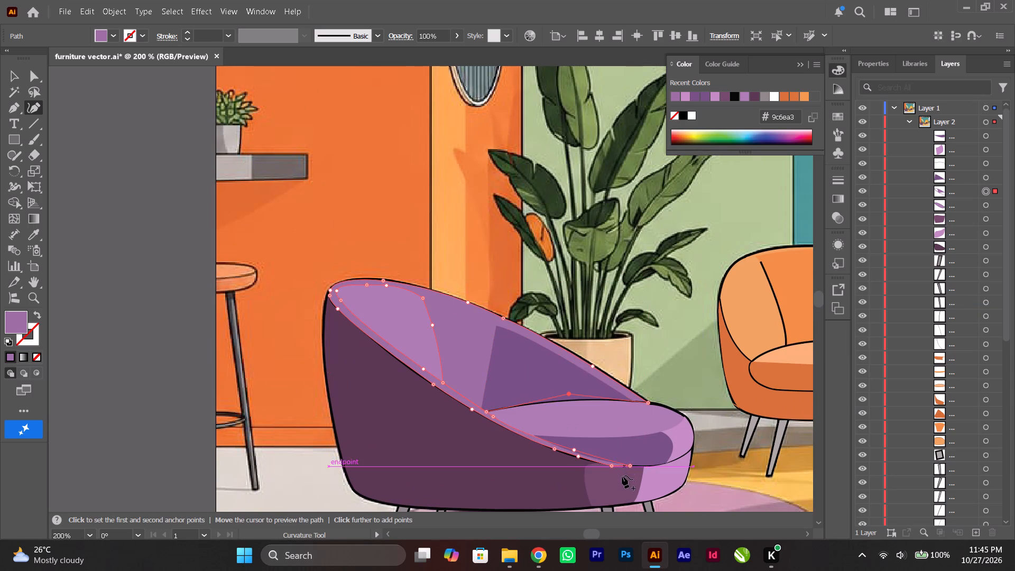
pyautogui.keyDown('alt'); pyautogui.scroll(3, 622, 476); pyautogui.keyUp('alt')
pyautogui.moveTo(561, 421); pyautogui.dragTo(561, 420)
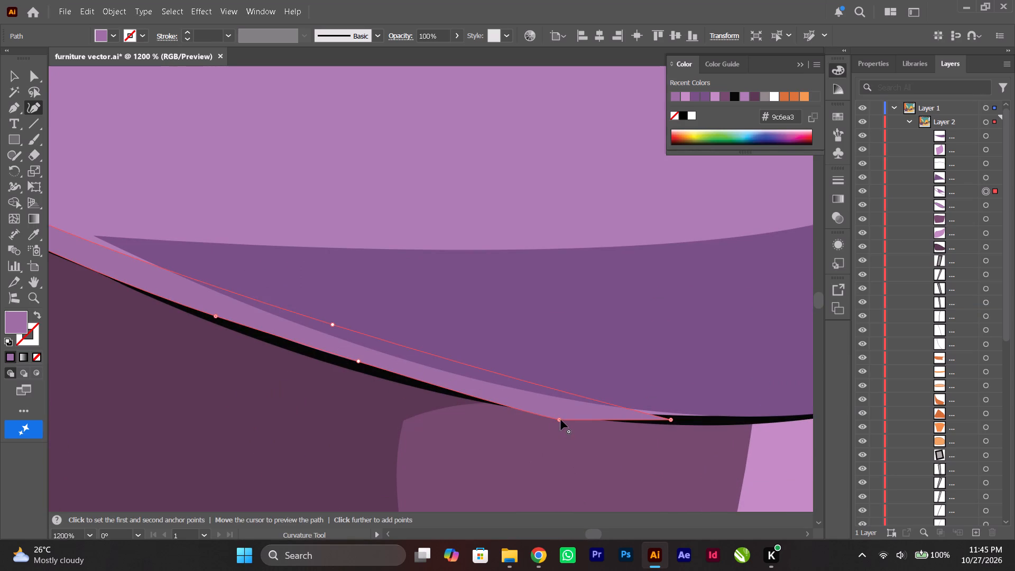
pyautogui.moveTo(561, 420); pyautogui.dragTo(547, 408)
pyautogui.keyDown('ctrl'); pyautogui.scroll(16, 313, 354); pyautogui.keyUp('ctrl')
pyautogui.keyDown('ctrl'); pyautogui.scroll(7, 313, 354); pyautogui.keyUp('ctrl')
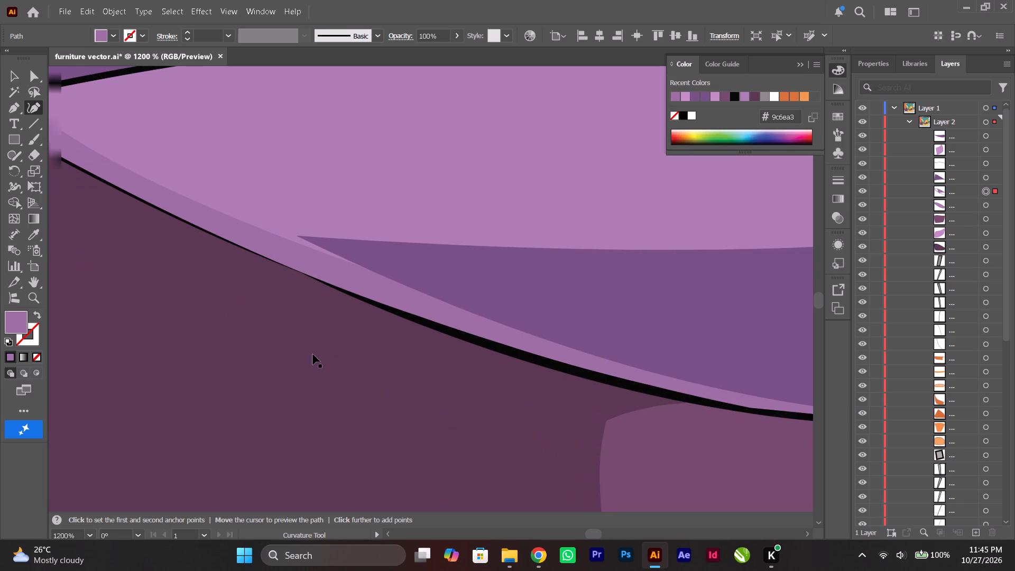
pyautogui.keyDown('alt'); pyautogui.scroll(-4, 313, 354); pyautogui.keyUp('alt')
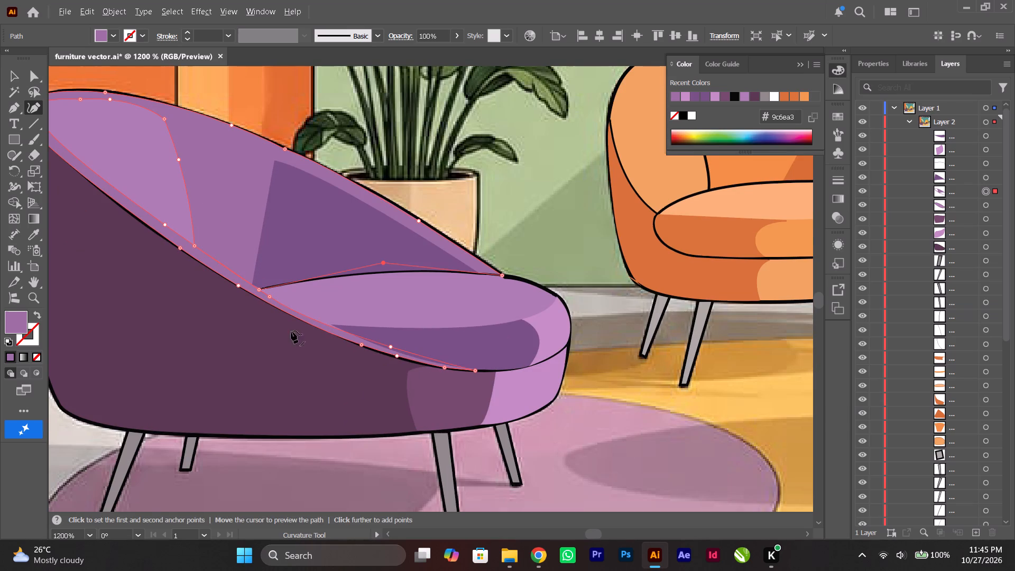
pyautogui.keyDown('ctrl'); pyautogui.scroll(4, 279, 317); pyautogui.keyUp('ctrl')
pyautogui.keyDown('alt'); pyautogui.scroll(5, 278, 314); pyautogui.keyUp('alt')
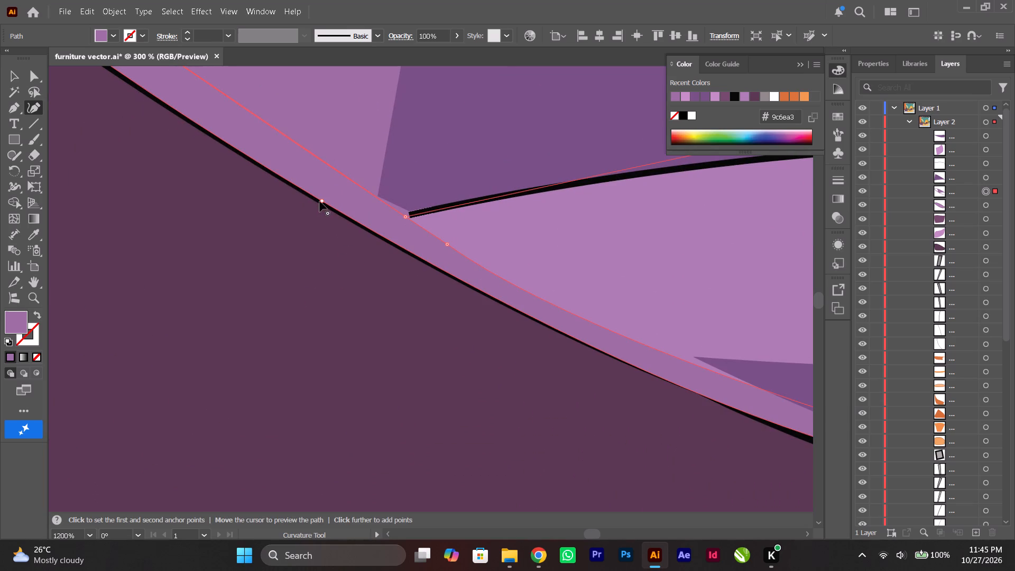
pyautogui.click(321, 200)
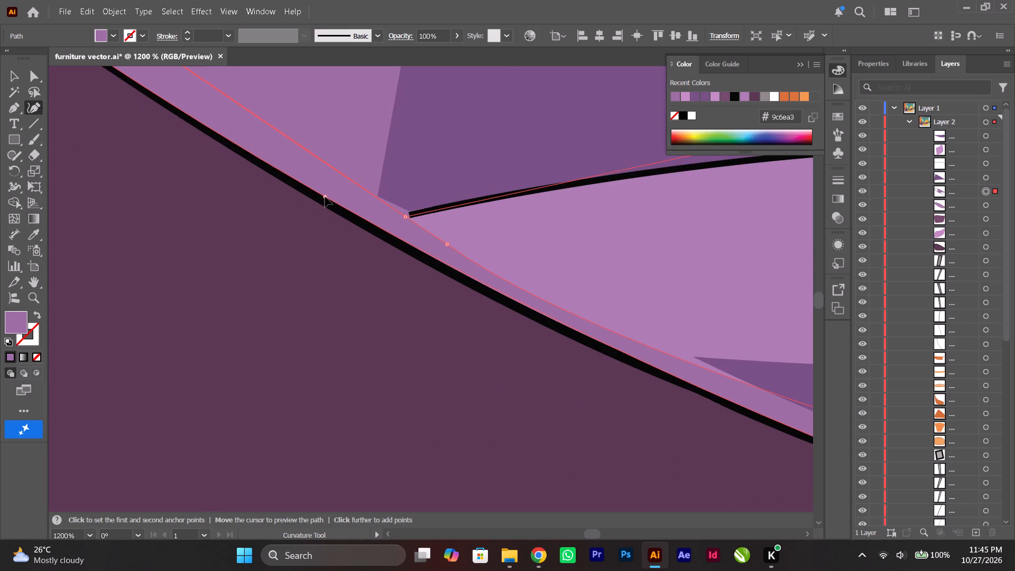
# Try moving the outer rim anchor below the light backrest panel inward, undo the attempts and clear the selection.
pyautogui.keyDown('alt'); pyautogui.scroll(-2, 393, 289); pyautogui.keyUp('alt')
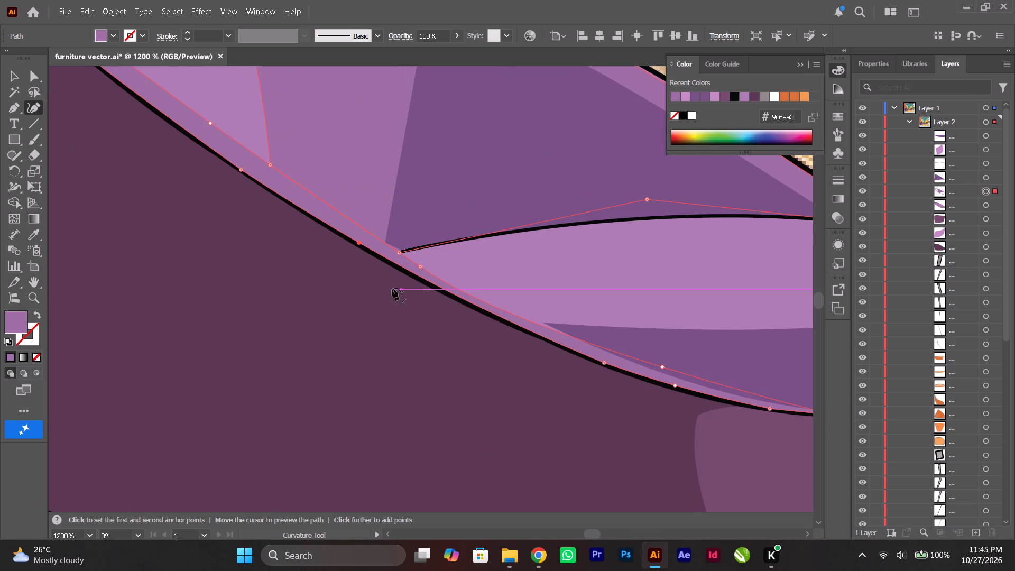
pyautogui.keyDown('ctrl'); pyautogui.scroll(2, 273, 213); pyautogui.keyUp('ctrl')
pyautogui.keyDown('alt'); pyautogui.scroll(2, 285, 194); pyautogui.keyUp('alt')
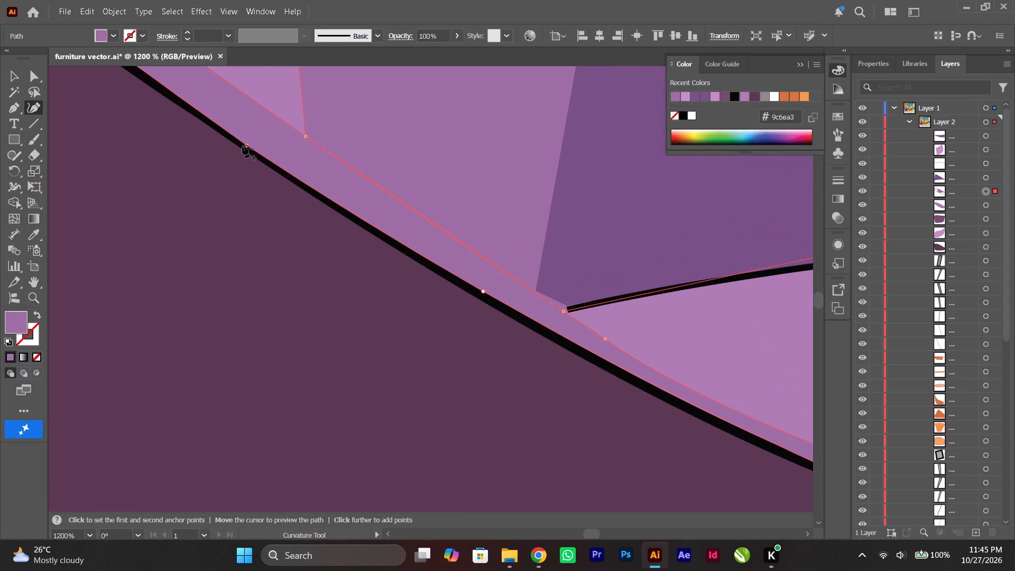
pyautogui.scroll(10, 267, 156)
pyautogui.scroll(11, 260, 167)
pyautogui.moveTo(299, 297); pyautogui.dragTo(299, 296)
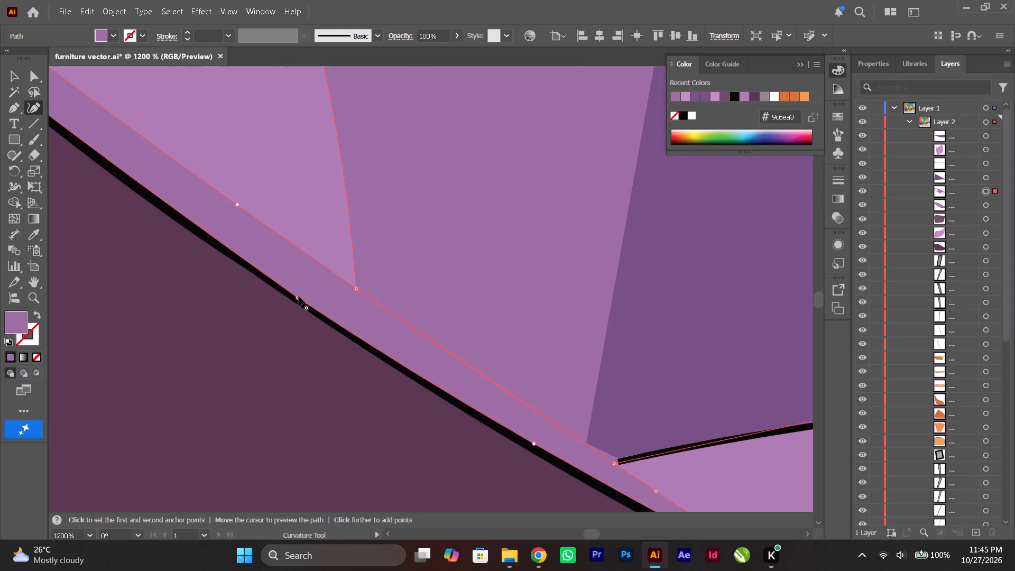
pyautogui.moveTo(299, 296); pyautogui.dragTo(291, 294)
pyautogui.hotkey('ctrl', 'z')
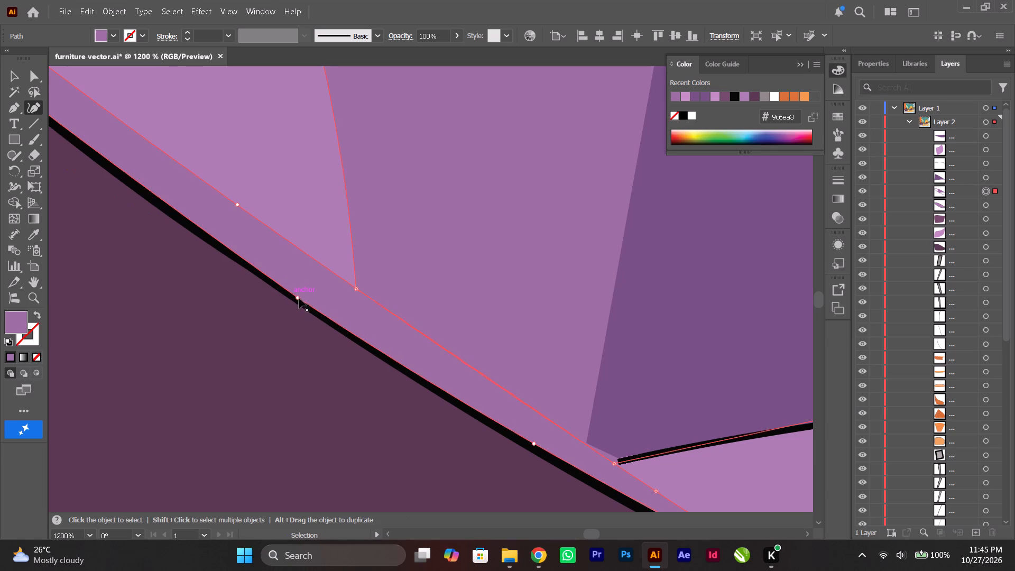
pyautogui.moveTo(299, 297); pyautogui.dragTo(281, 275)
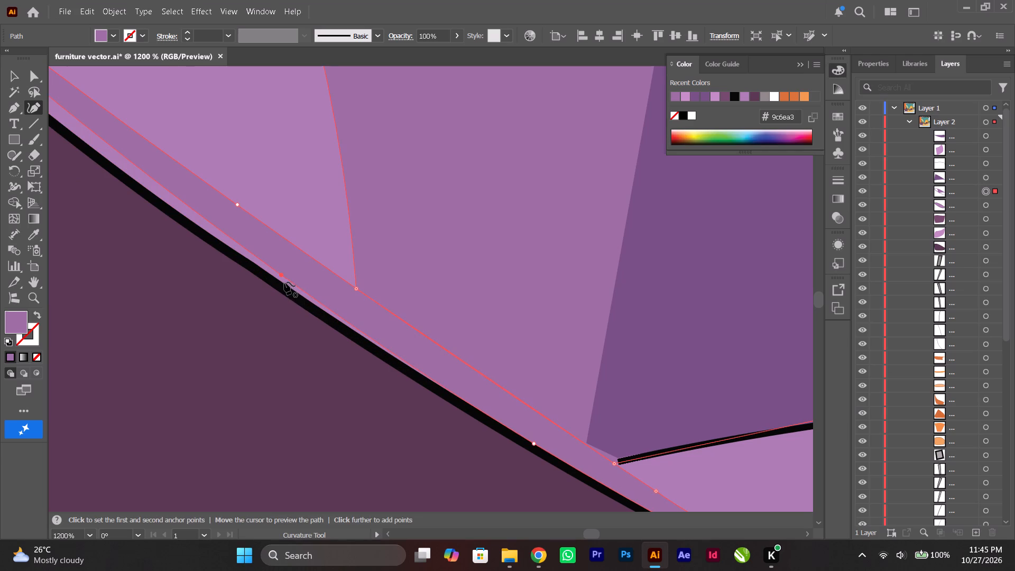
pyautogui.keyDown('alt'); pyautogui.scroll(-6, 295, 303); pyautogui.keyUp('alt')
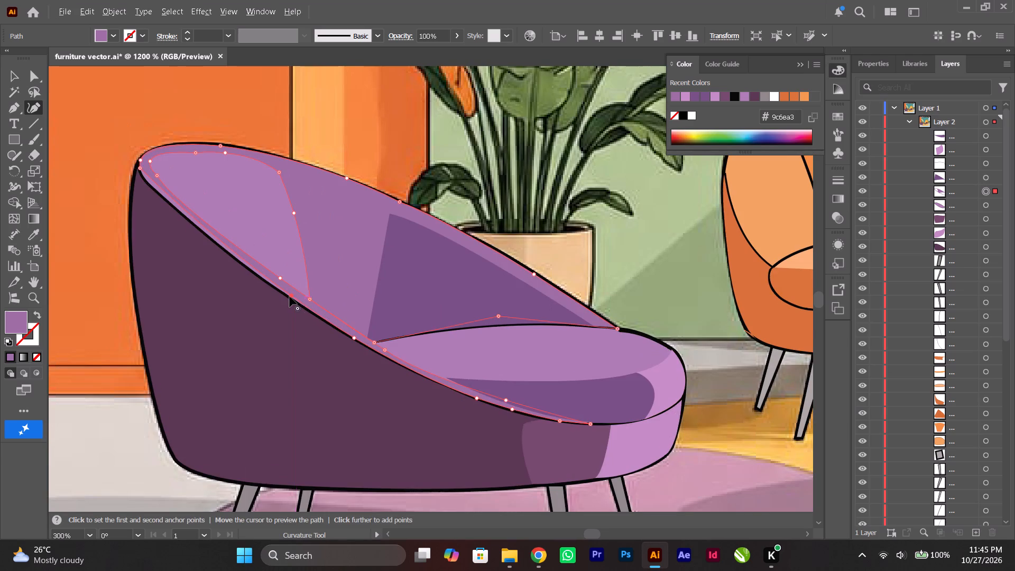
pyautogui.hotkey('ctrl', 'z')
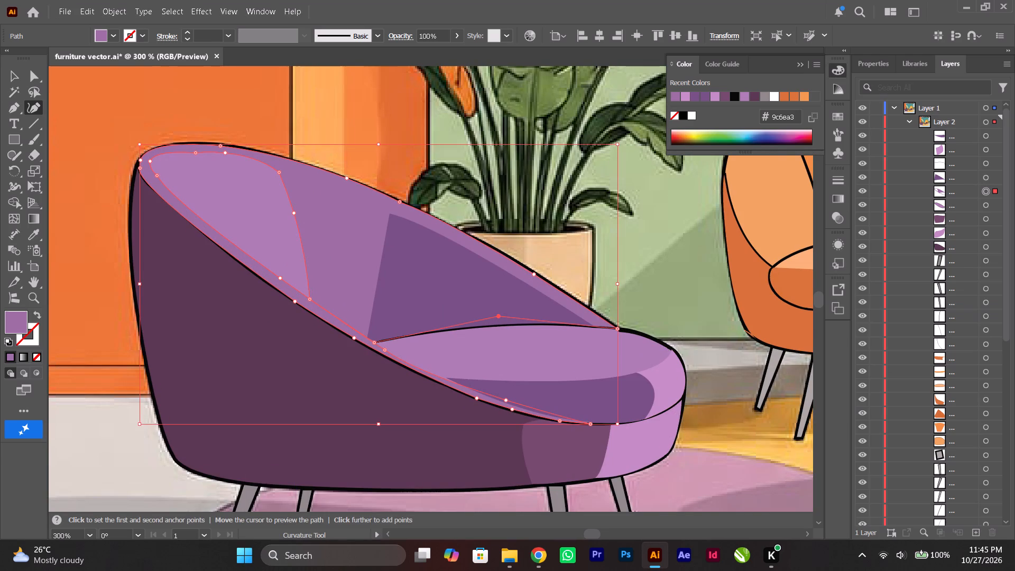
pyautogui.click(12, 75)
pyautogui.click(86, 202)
# Hide the dark purple armchair body, the light purple base shape and the mid-purple backrest shape to expose the reference.
pyautogui.keyDown('alt'); pyautogui.scroll(-2, 87, 202); pyautogui.keyUp('alt')
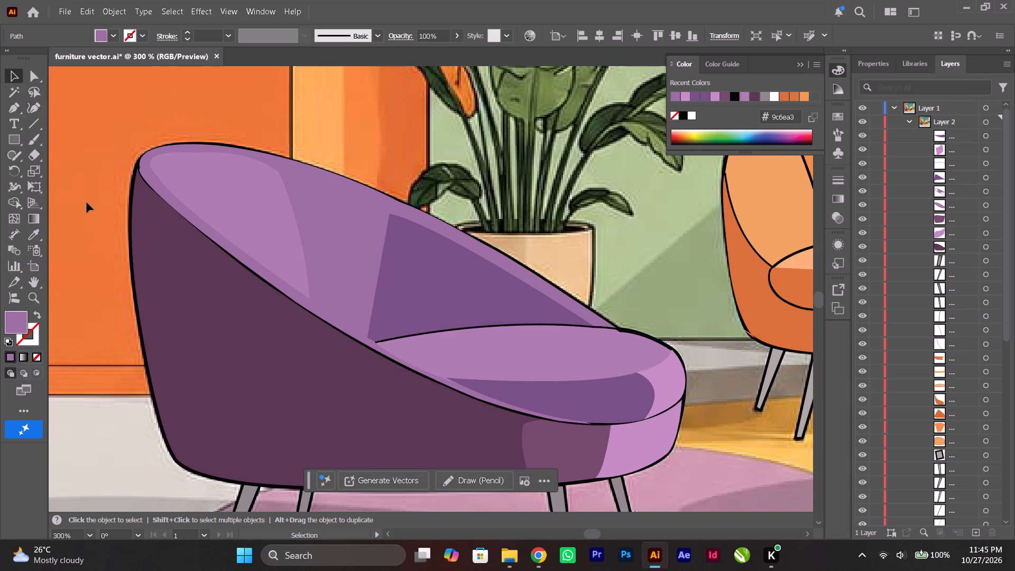
pyautogui.keyDown('ctrl'); pyautogui.scroll(4, 135, 223); pyautogui.keyUp('ctrl')
pyautogui.scroll(7, 198, 248)
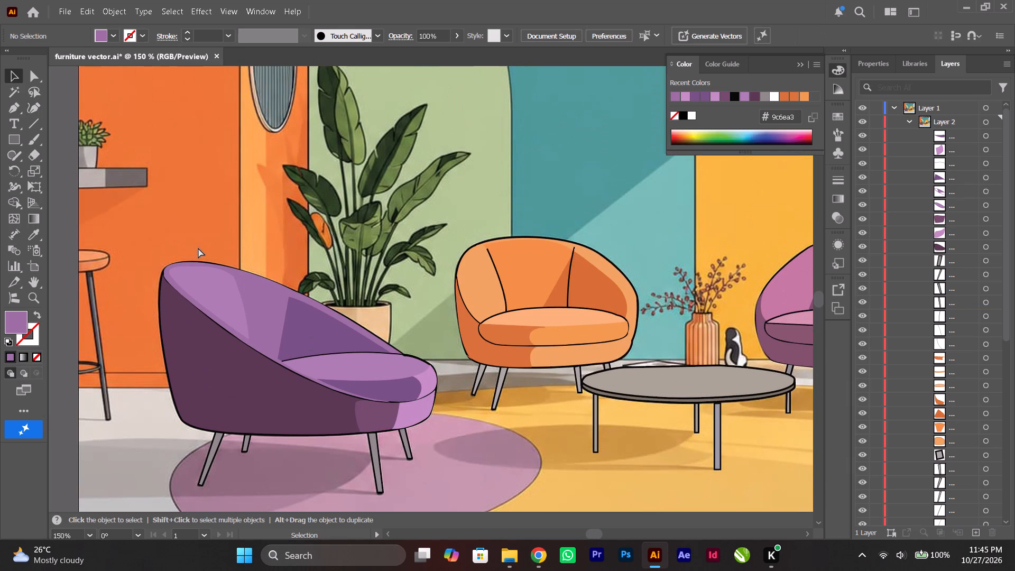
pyautogui.keyDown('ctrl'); pyautogui.scroll(4, 198, 248); pyautogui.keyUp('ctrl')
pyautogui.keyDown('alt'); pyautogui.scroll(-2, 198, 248); pyautogui.keyUp('alt')
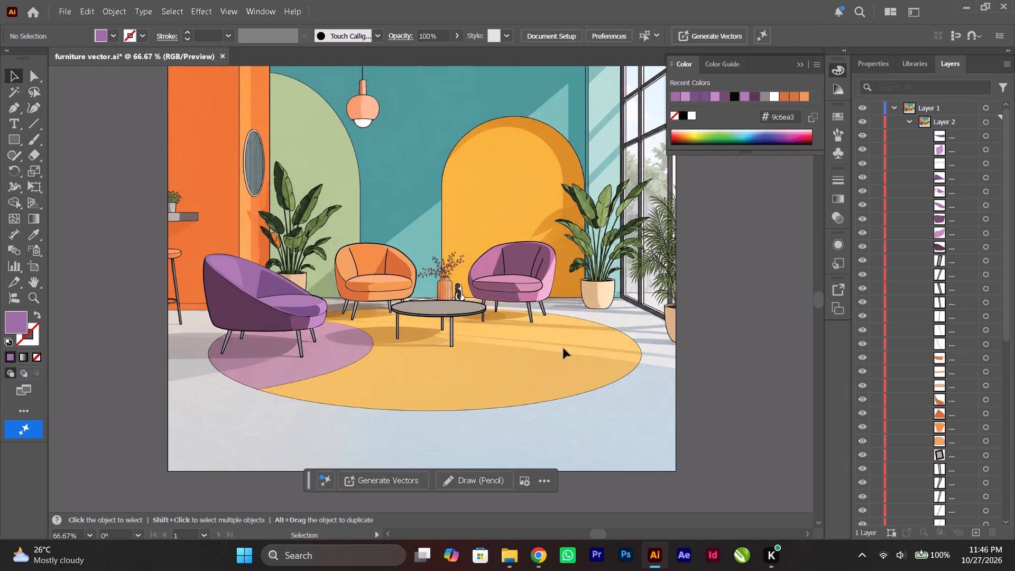
pyautogui.click(863, 249)
pyautogui.click(861, 205)
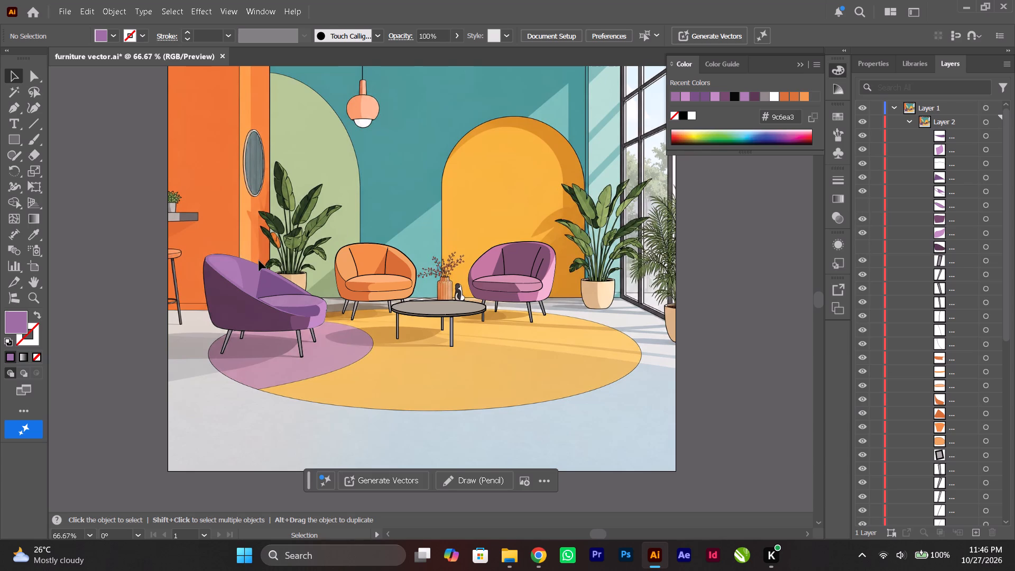
pyautogui.scroll(6, 232, 272)
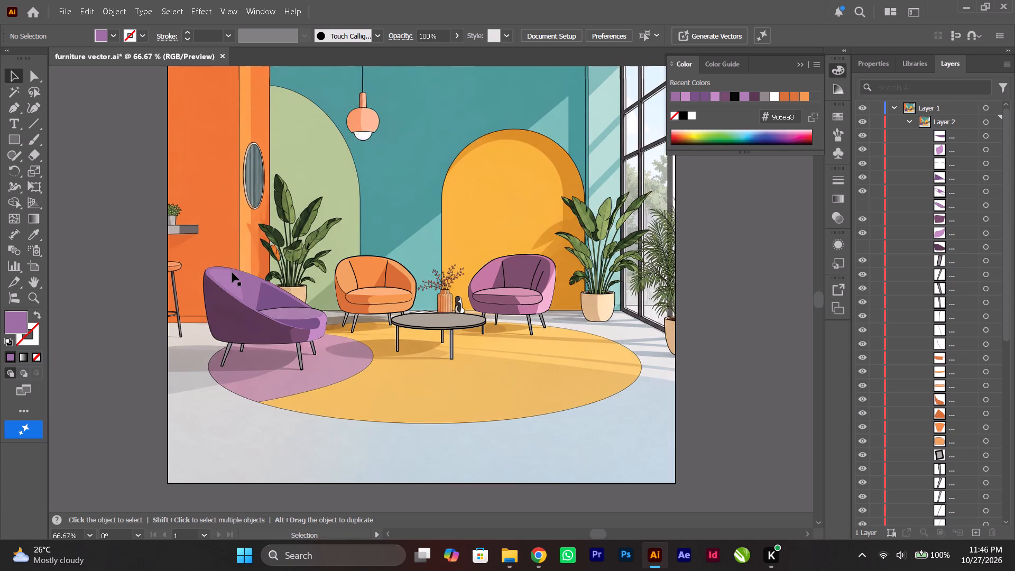
pyautogui.keyDown('alt'); pyautogui.scroll(2, 240, 277); pyautogui.keyUp('alt')
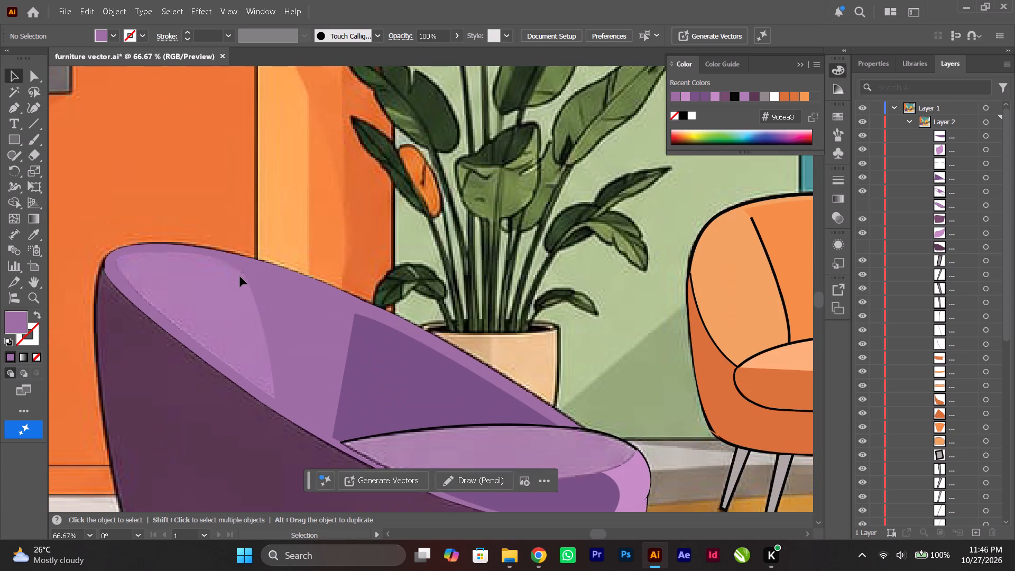
pyautogui.click(287, 284)
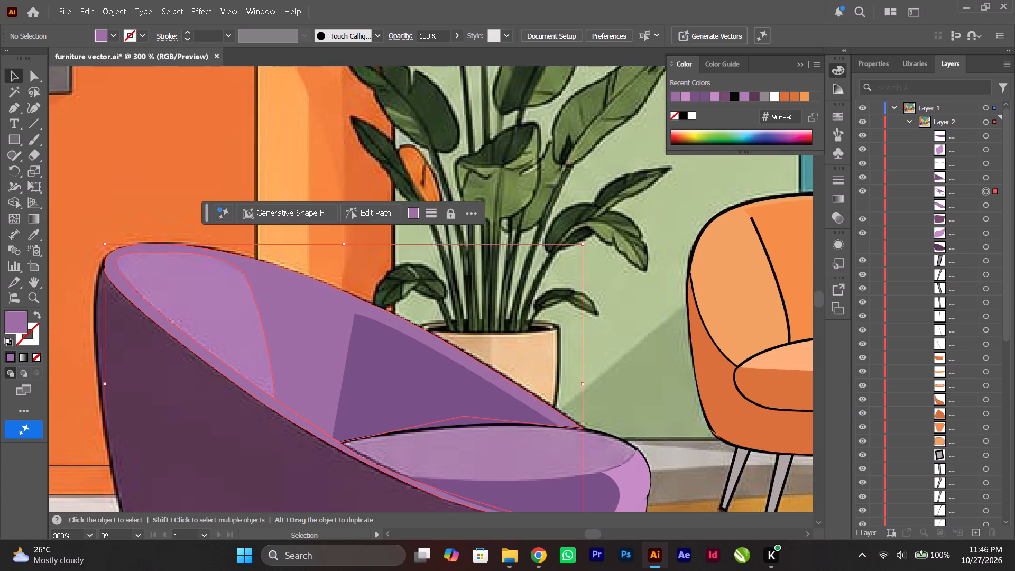
pyautogui.click(862, 190)
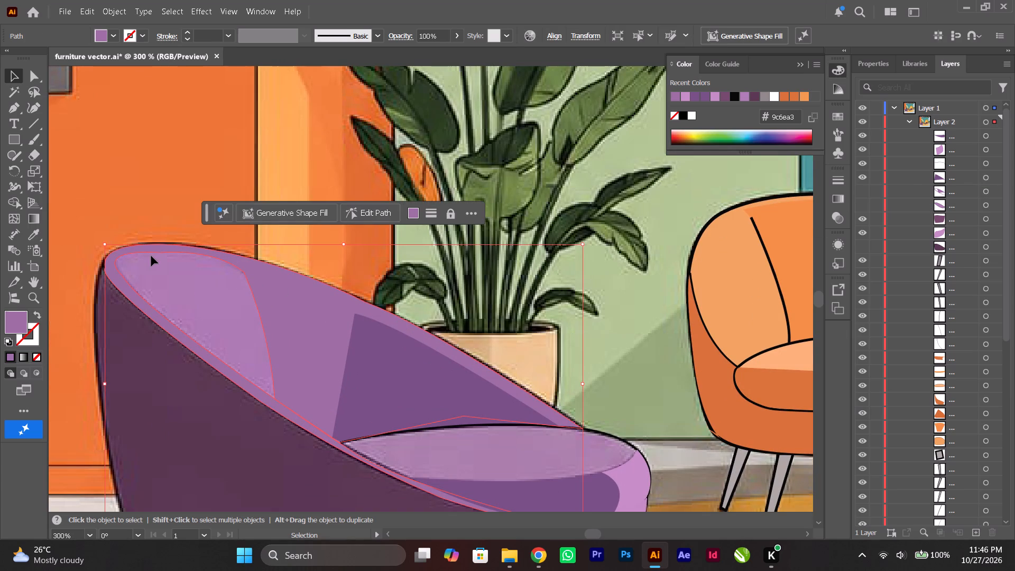
# Draw an unfilled curved path with the Pen tool along the purple armchair's inner rim, from the backrest's top to the cushion's dark front shading.
pyautogui.keyDown('alt'); pyautogui.scroll(1, 152, 255); pyautogui.keyUp('alt')
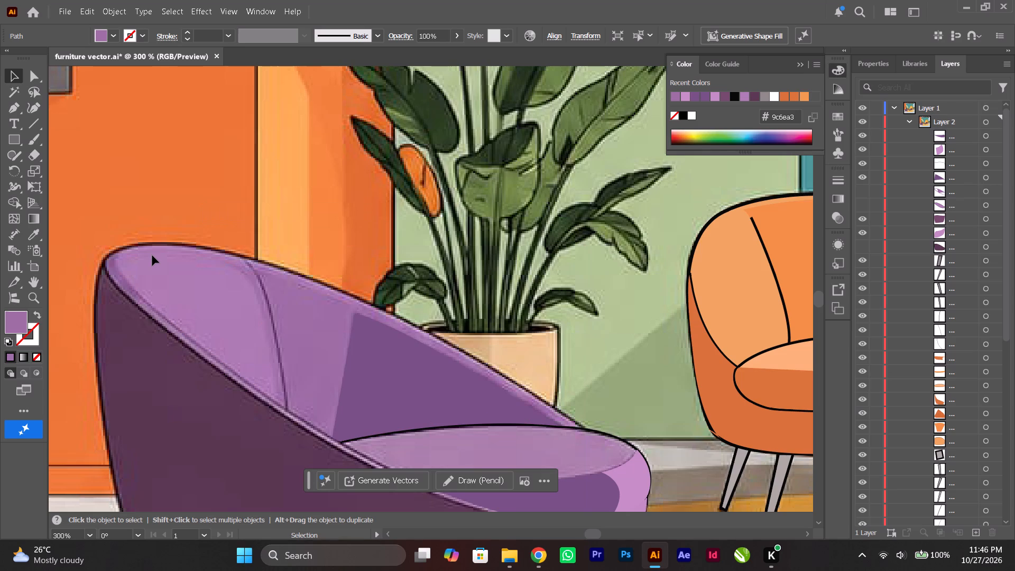
pyautogui.keyDown('ctrl'); pyautogui.scroll(-2, 152, 255); pyautogui.keyUp('ctrl')
pyautogui.scroll(-7, 152, 255)
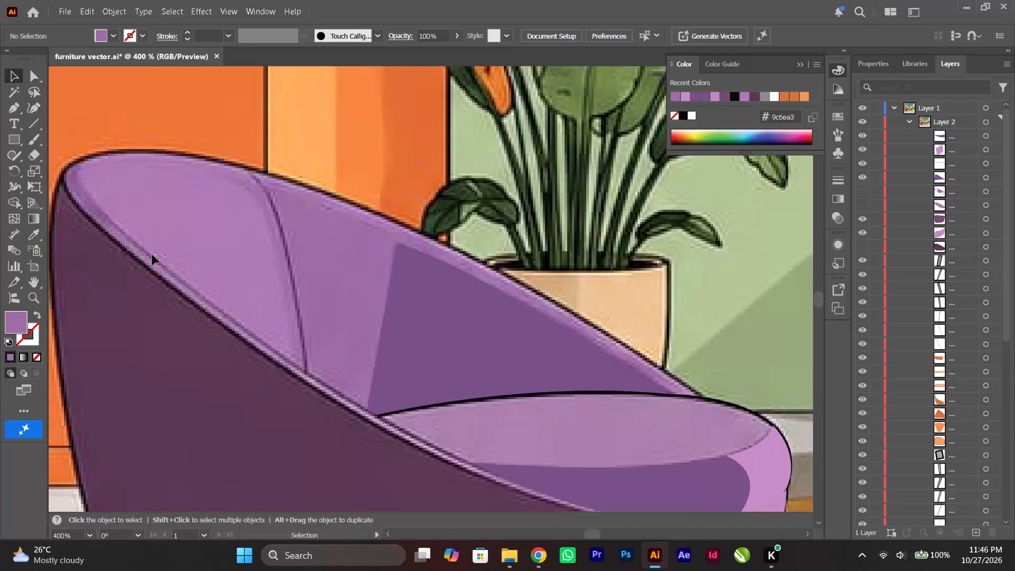
pyautogui.scroll(-2, 152, 255)
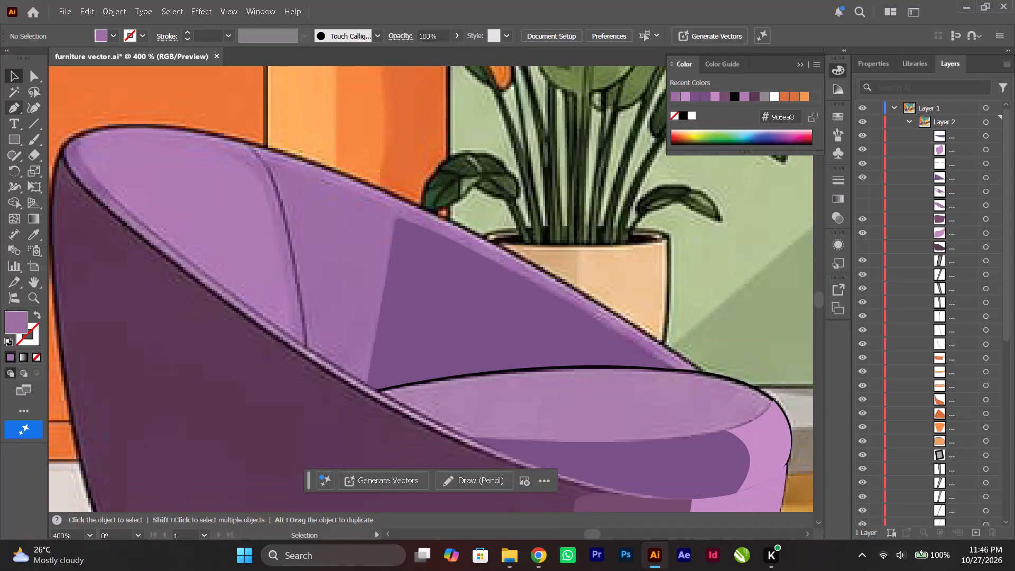
pyautogui.click(14, 108)
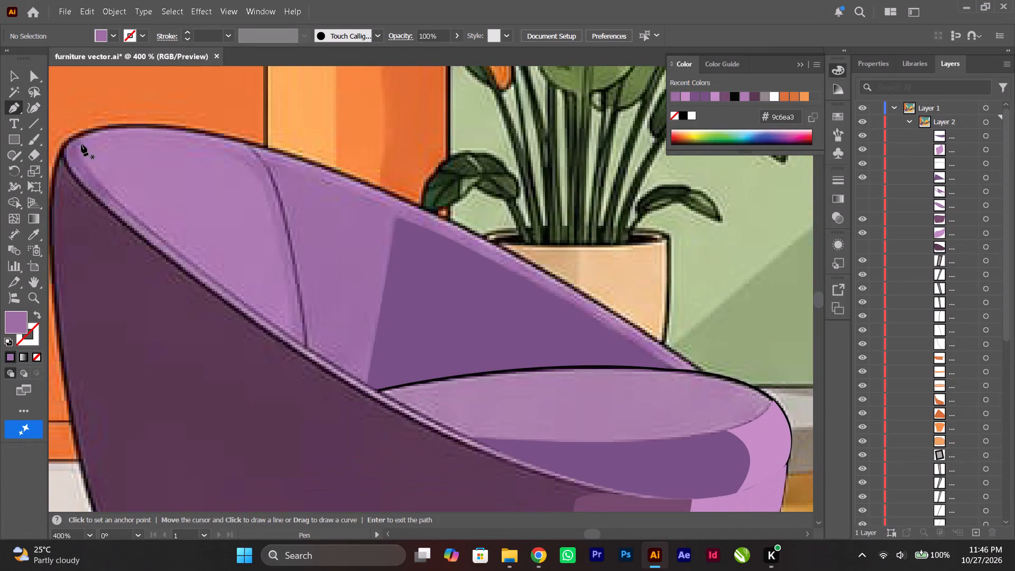
pyautogui.click(81, 143)
pyautogui.moveTo(101, 182); pyautogui.dragTo(101, 183)
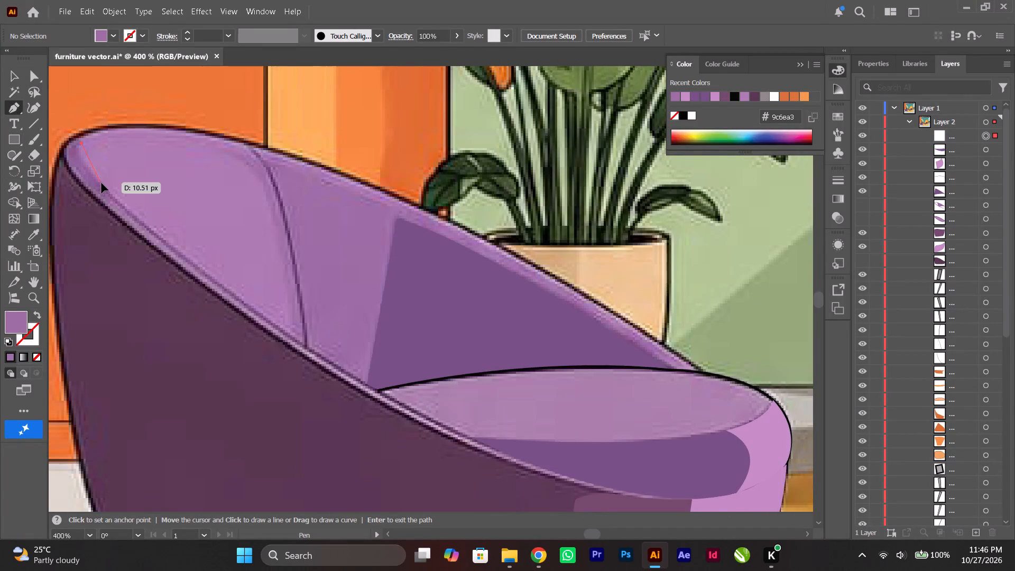
pyautogui.moveTo(101, 183); pyautogui.dragTo(136, 217)
pyautogui.click(100, 180)
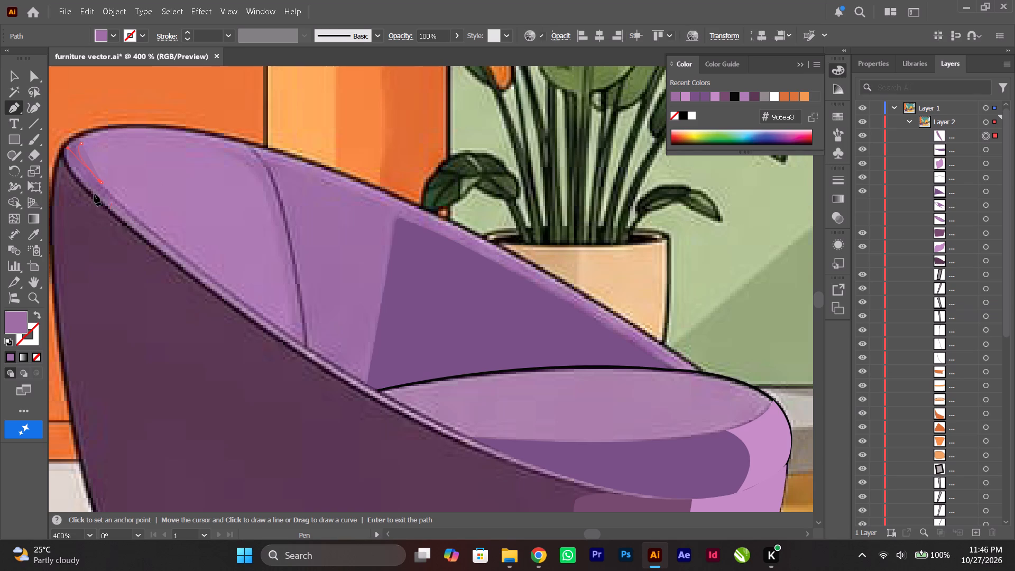
pyautogui.click(36, 355)
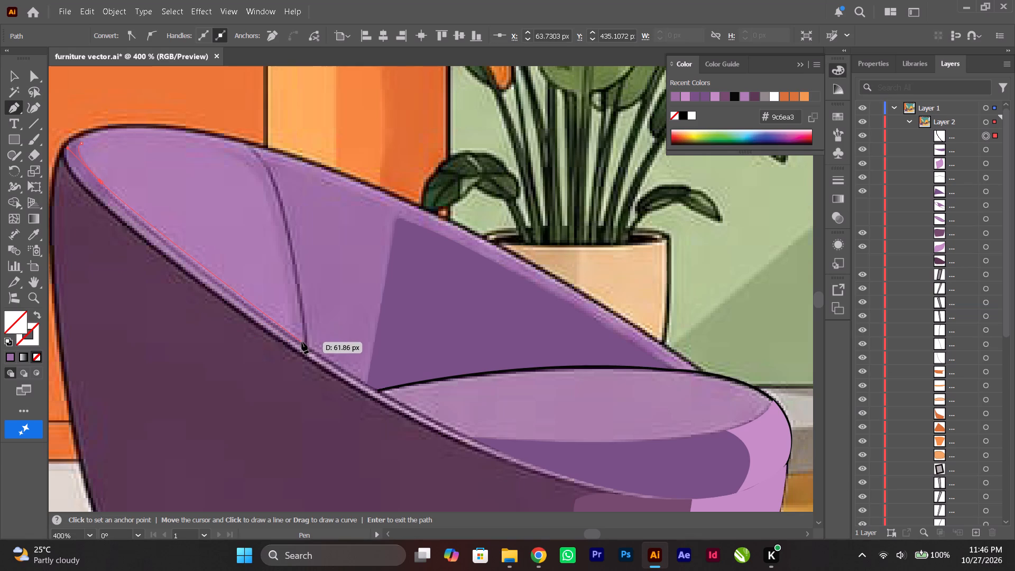
pyautogui.moveTo(303, 344); pyautogui.dragTo(355, 375)
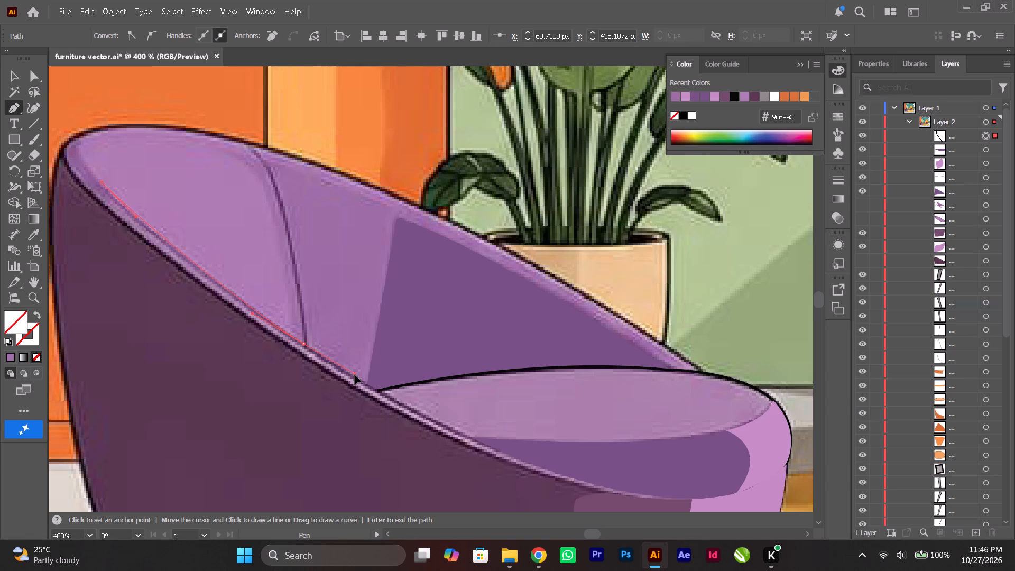
pyautogui.moveTo(355, 375); pyautogui.dragTo(355, 377)
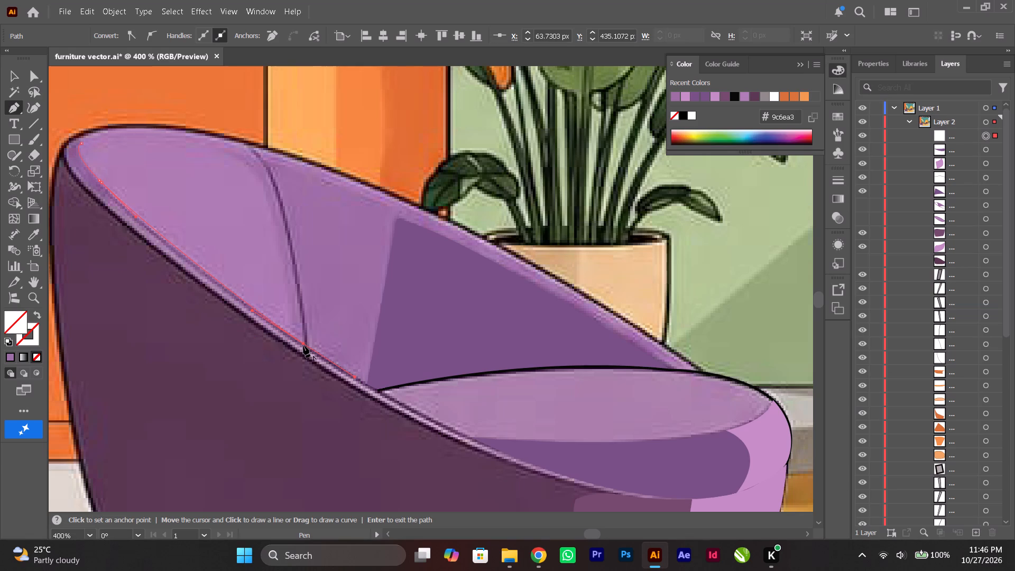
pyautogui.click(303, 344)
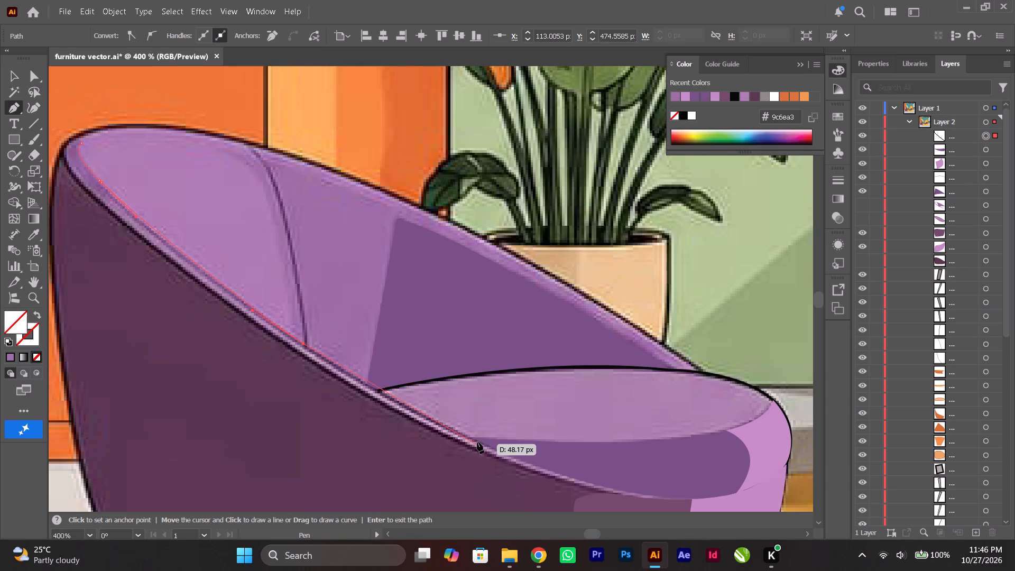
pyautogui.moveTo(478, 440); pyautogui.dragTo(555, 469)
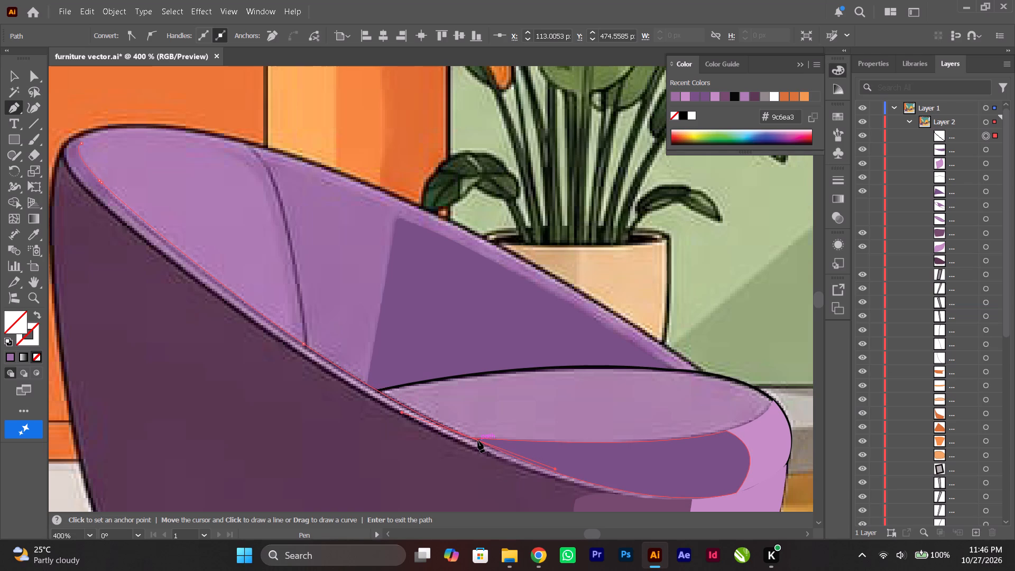
pyautogui.click(478, 441)
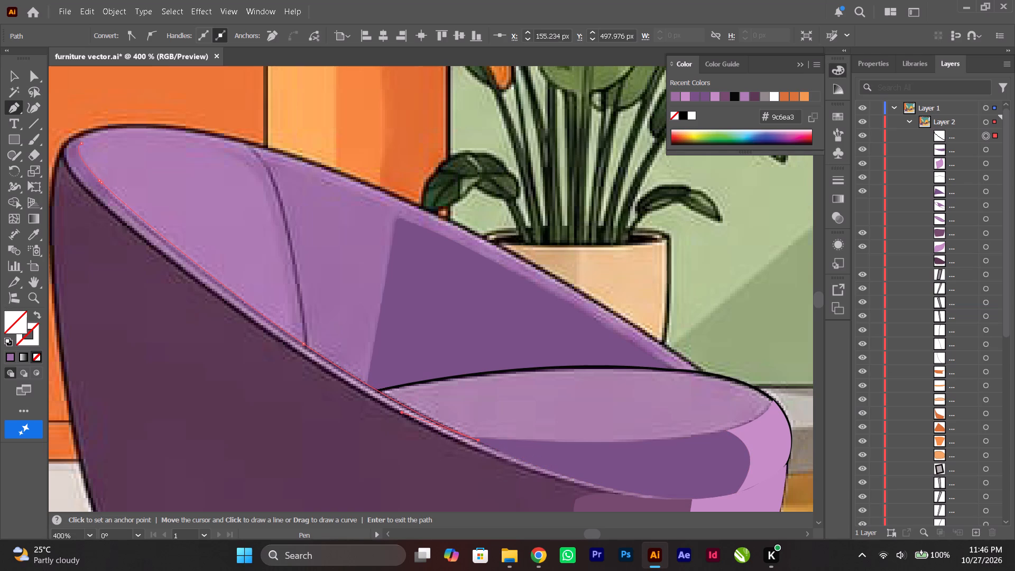
pyautogui.press('Escape')
pyautogui.click(11, 75)
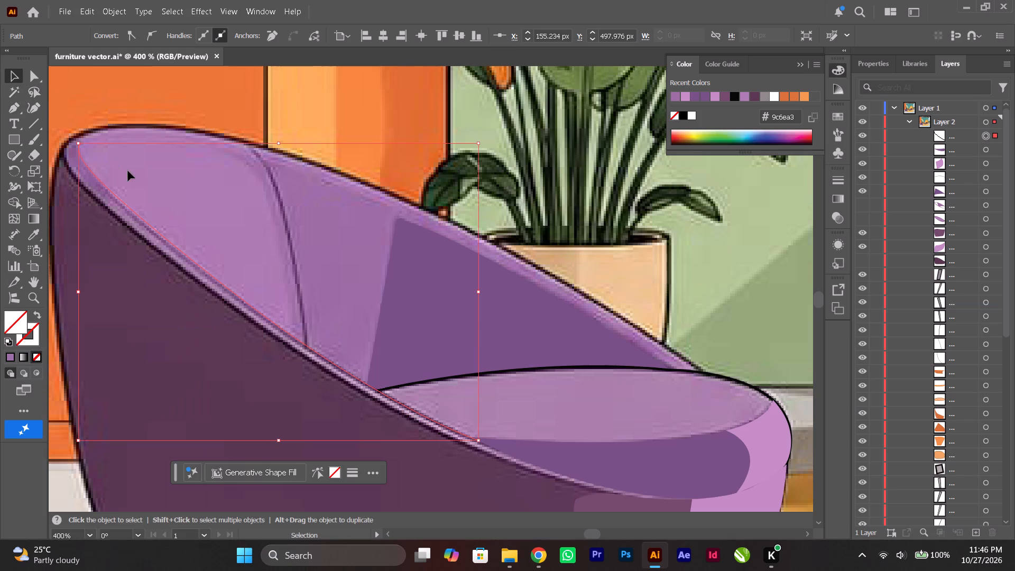
pyautogui.click(113, 102)
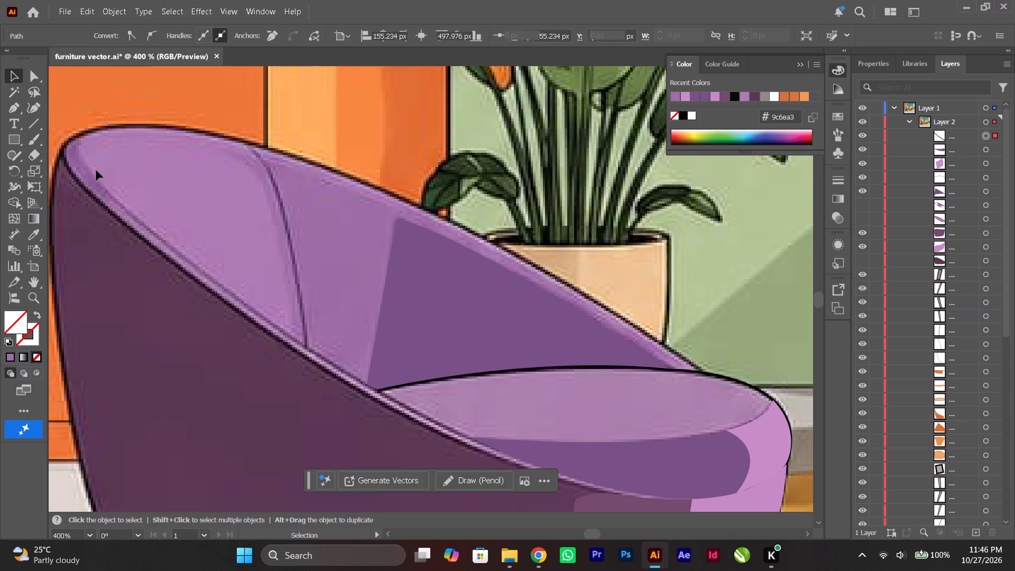
# Give the new inner rim path a black 0.5 pt stroke.
pyautogui.click(92, 173)
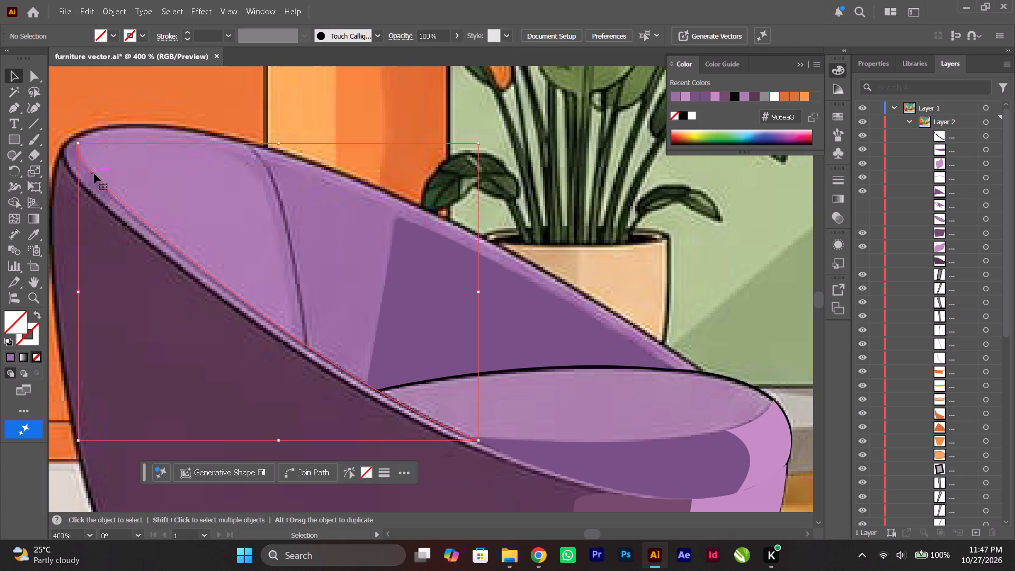
pyautogui.click(142, 38)
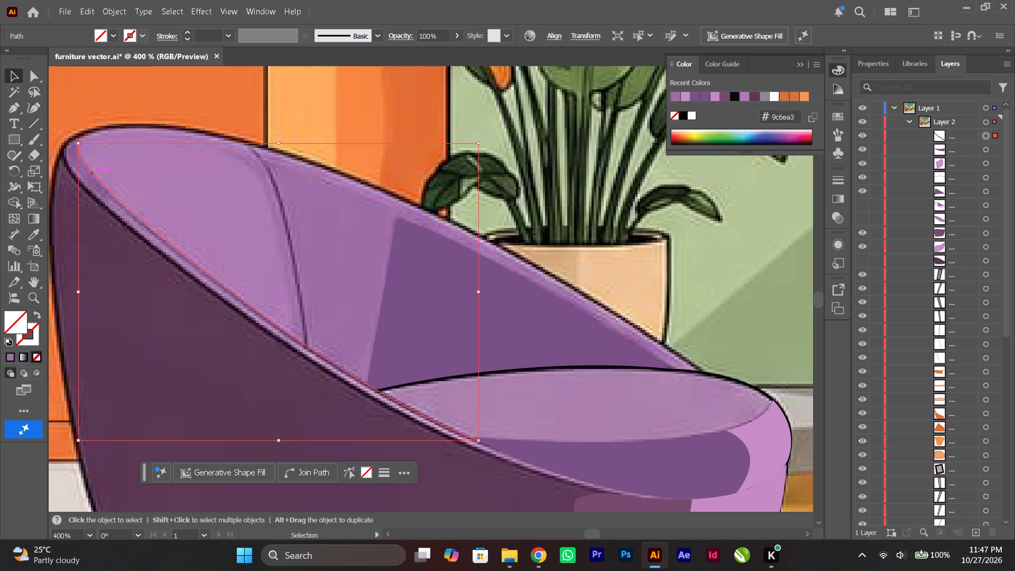
pyautogui.click(66, 100)
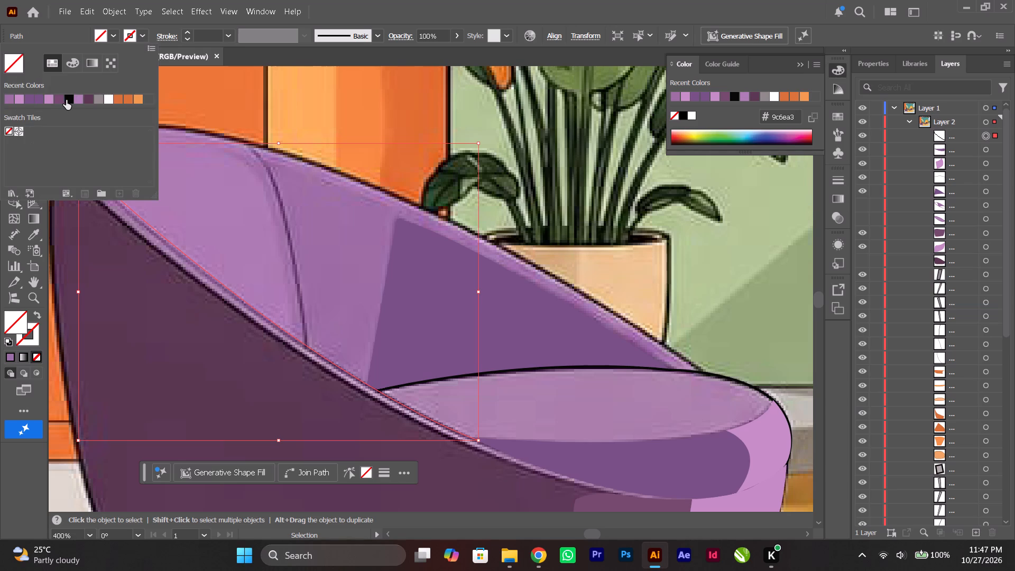
pyautogui.click(175, 79)
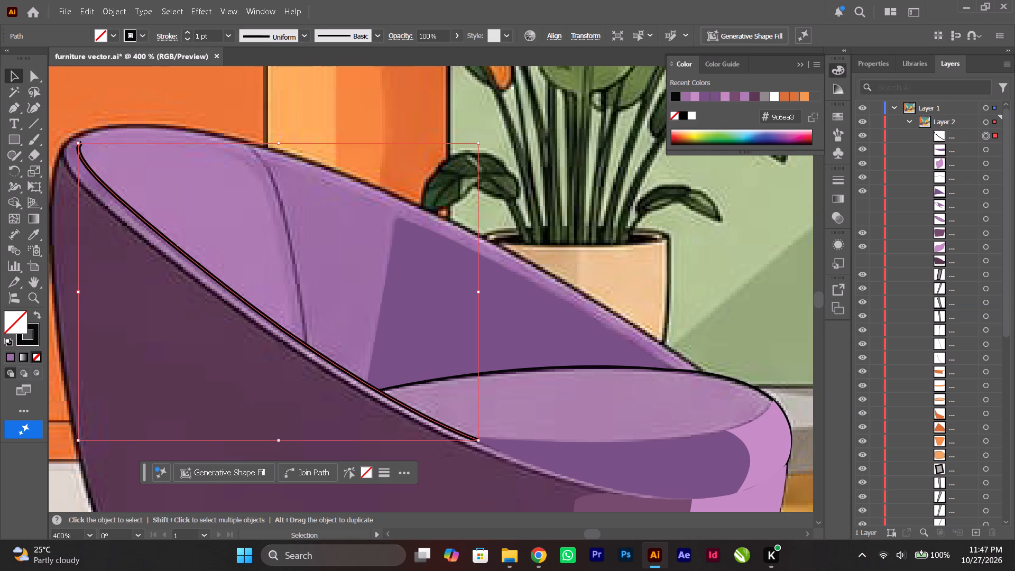
pyautogui.click(188, 41)
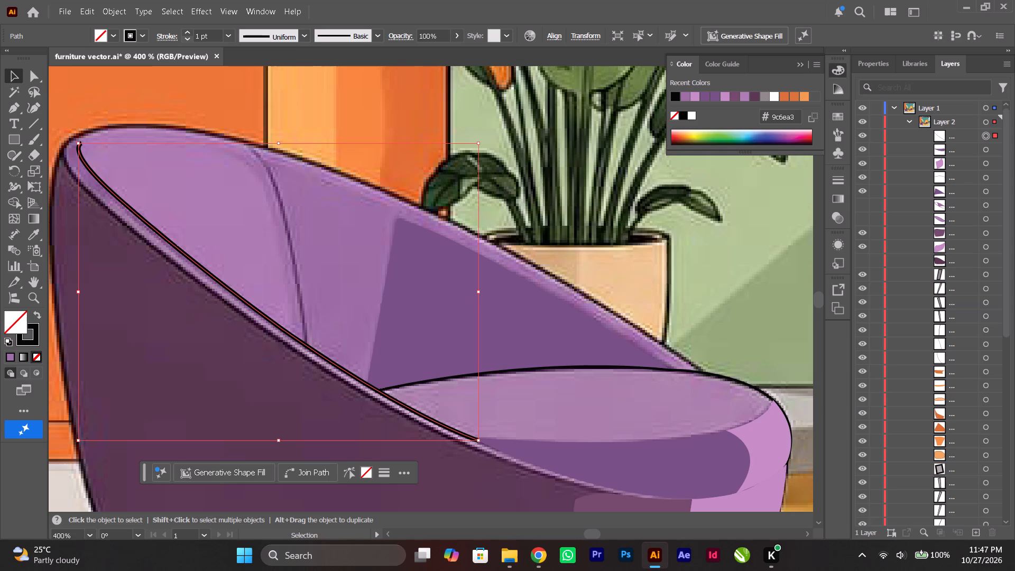
pyautogui.click(188, 40)
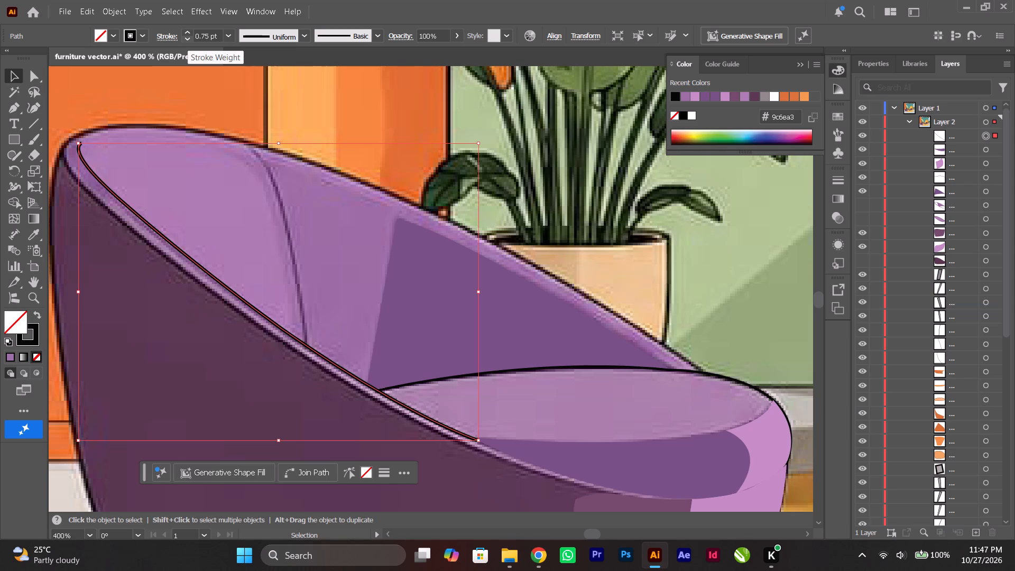
pyautogui.click(124, 79)
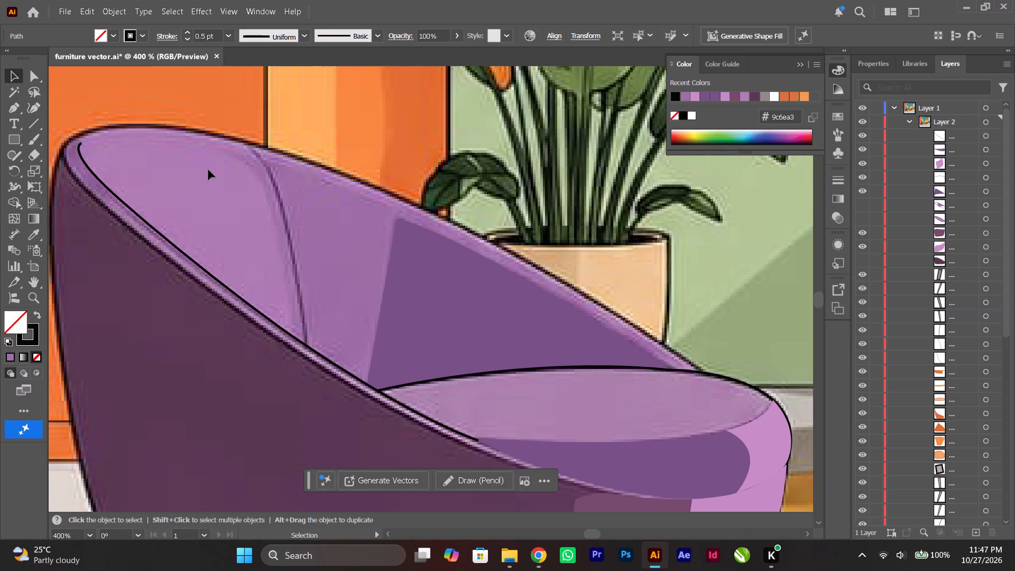
# Trace the backrest's curved seam with the Pen tool as a black 0.5 pt line from the upper rim down to the inner rim line.
pyautogui.keyDown('ctrl'); pyautogui.scroll(-2, 208, 169); pyautogui.keyUp('ctrl')
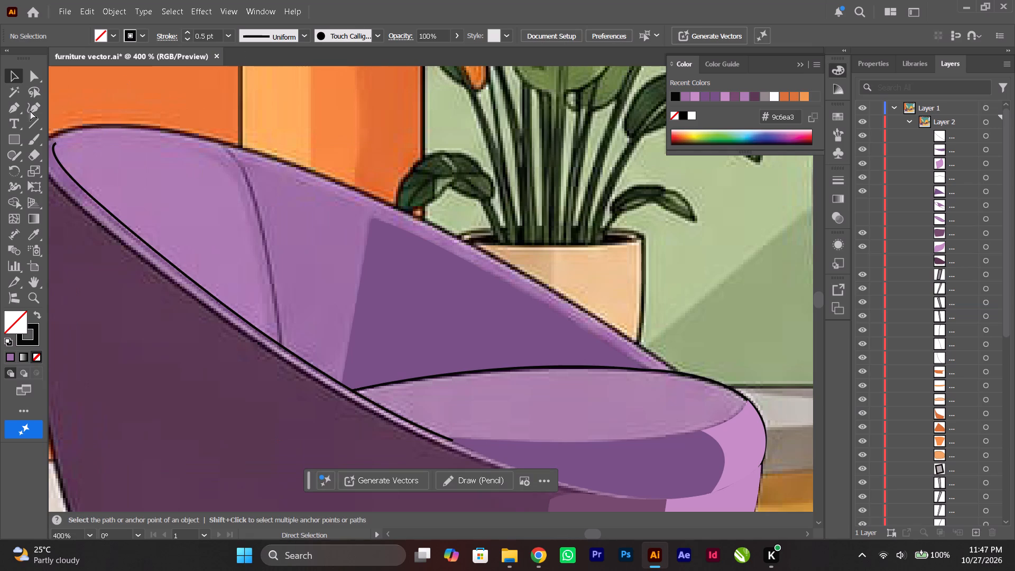
pyautogui.click(13, 107)
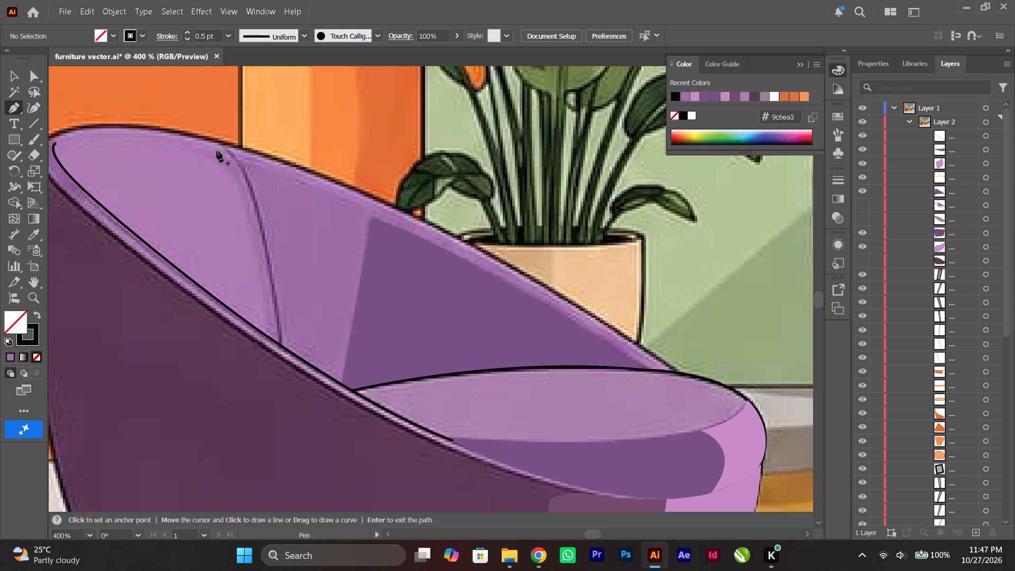
pyautogui.keyDown('alt'); pyautogui.scroll(3, 231, 155); pyautogui.keyUp('alt')
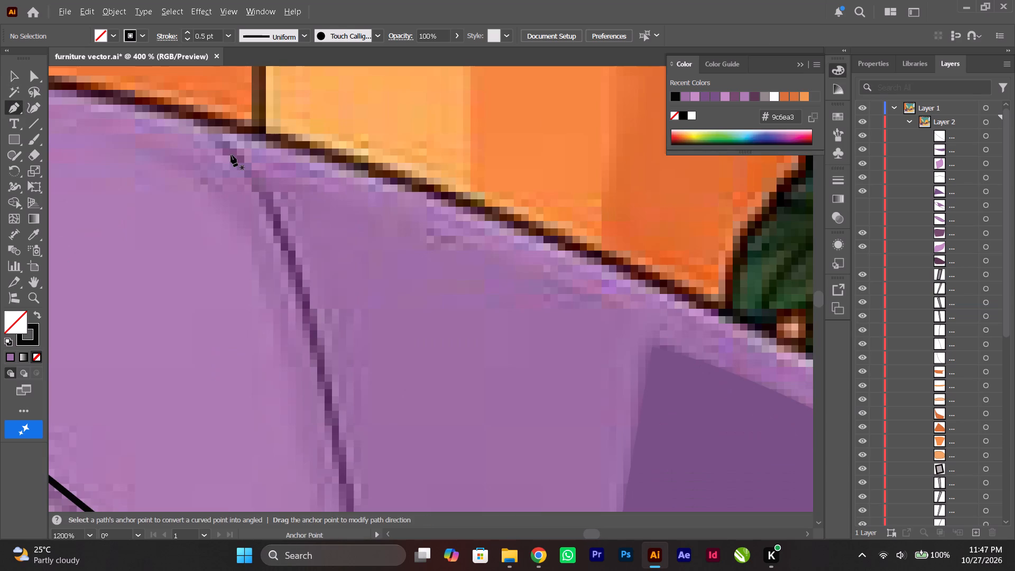
pyautogui.click(205, 123)
pyautogui.keyDown('alt'); pyautogui.scroll(-4, 225, 152); pyautogui.keyUp('alt')
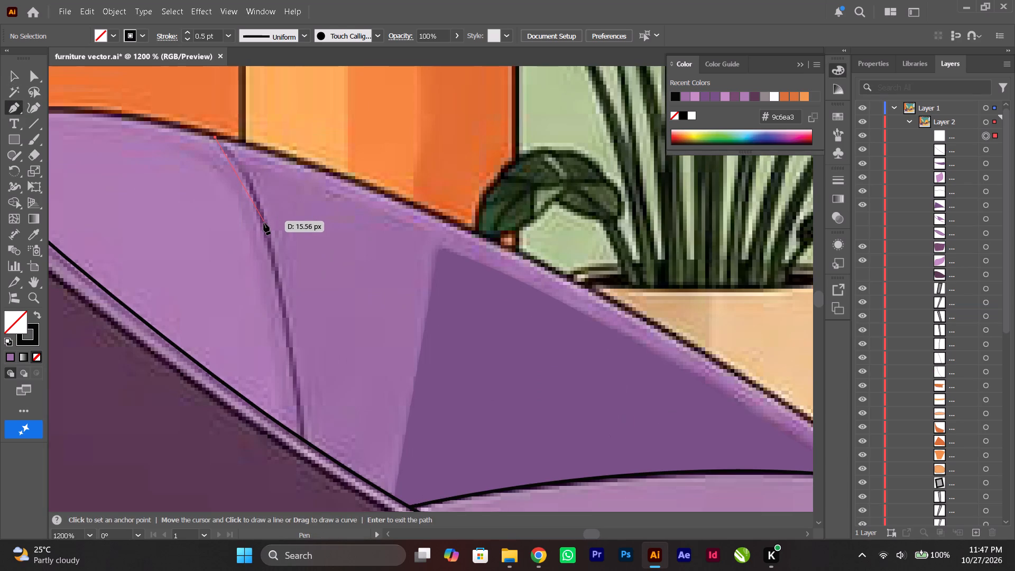
pyautogui.moveTo(264, 223); pyautogui.dragTo(283, 294)
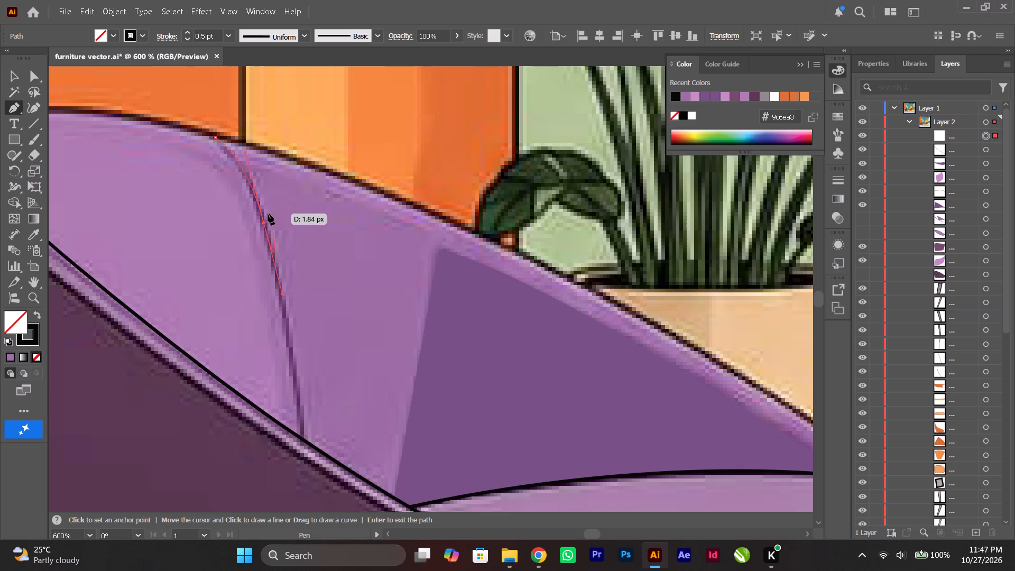
pyautogui.click(263, 223)
pyautogui.scroll(-7, 263, 223)
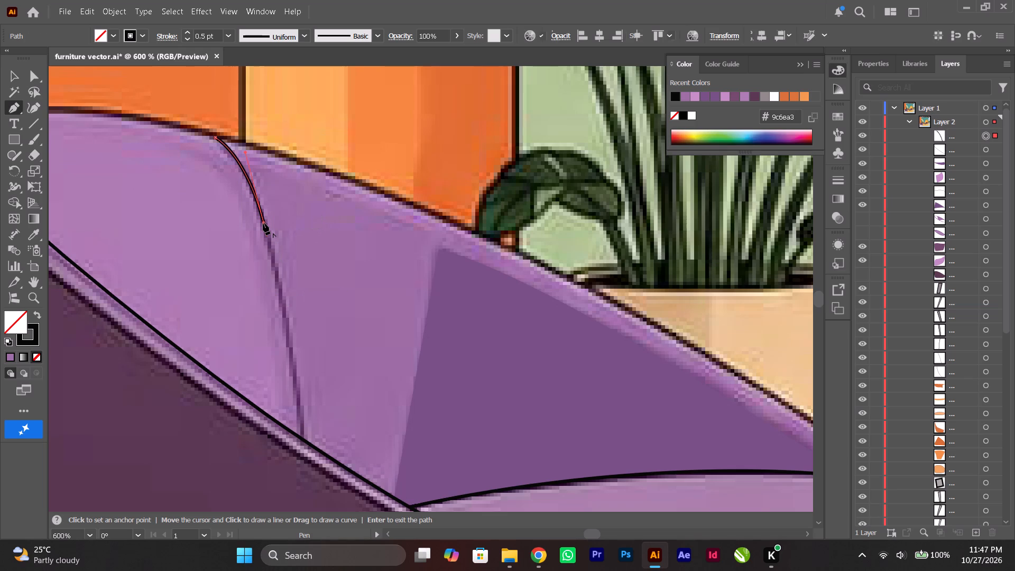
pyautogui.scroll(-3, 272, 242)
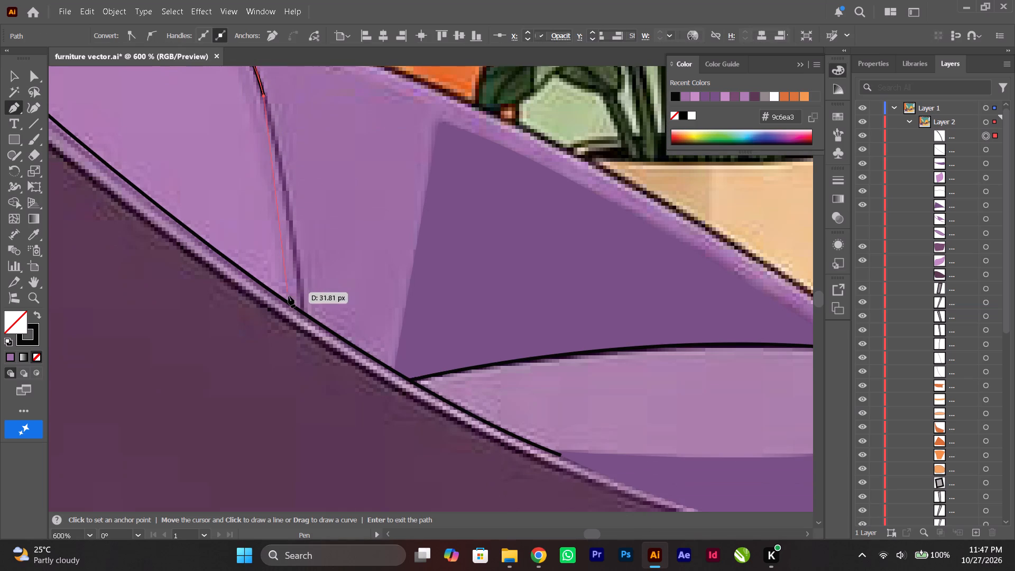
pyautogui.moveTo(298, 309); pyautogui.dragTo(295, 332)
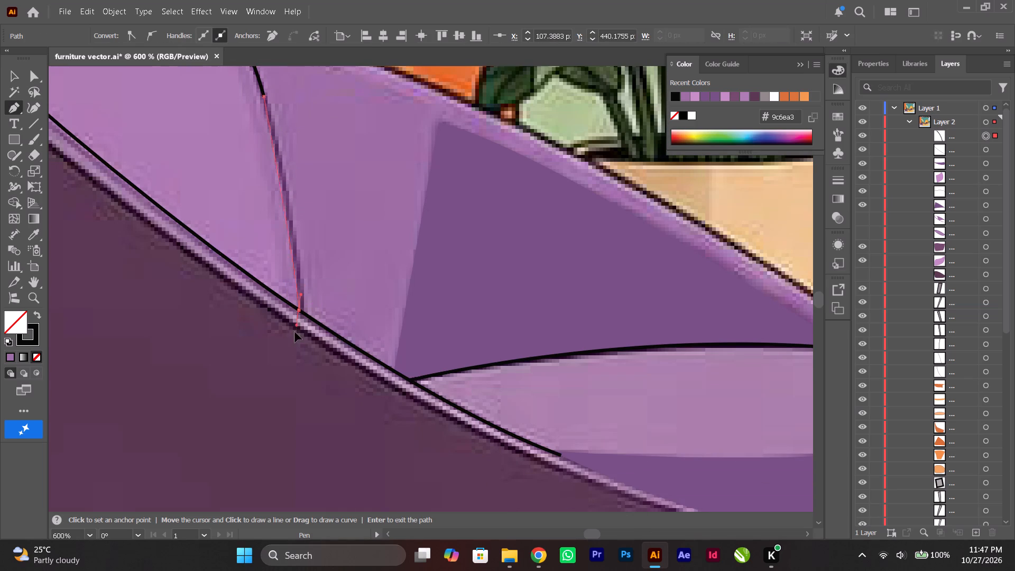
pyautogui.moveTo(295, 332); pyautogui.dragTo(293, 358)
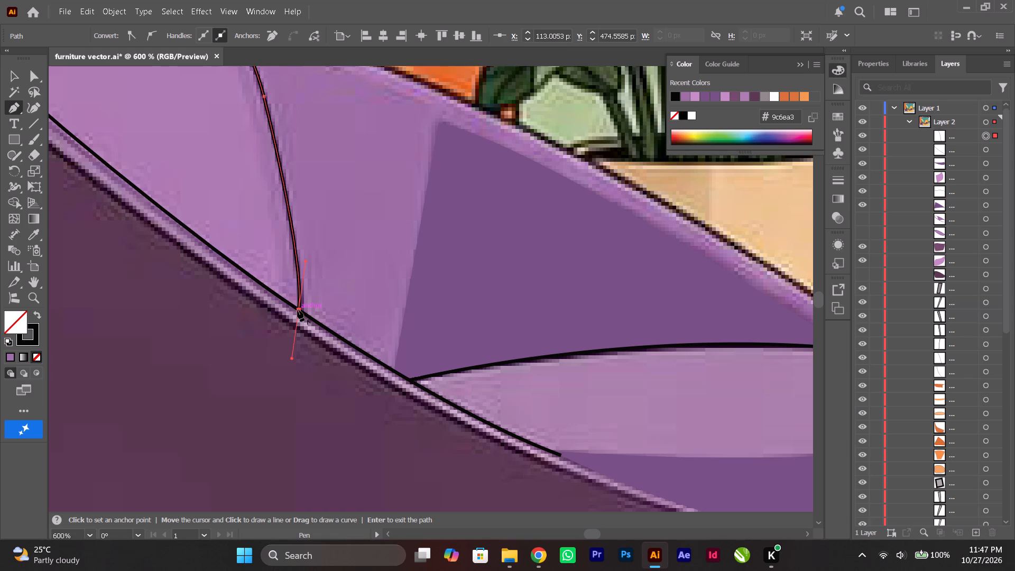
pyautogui.click(298, 310)
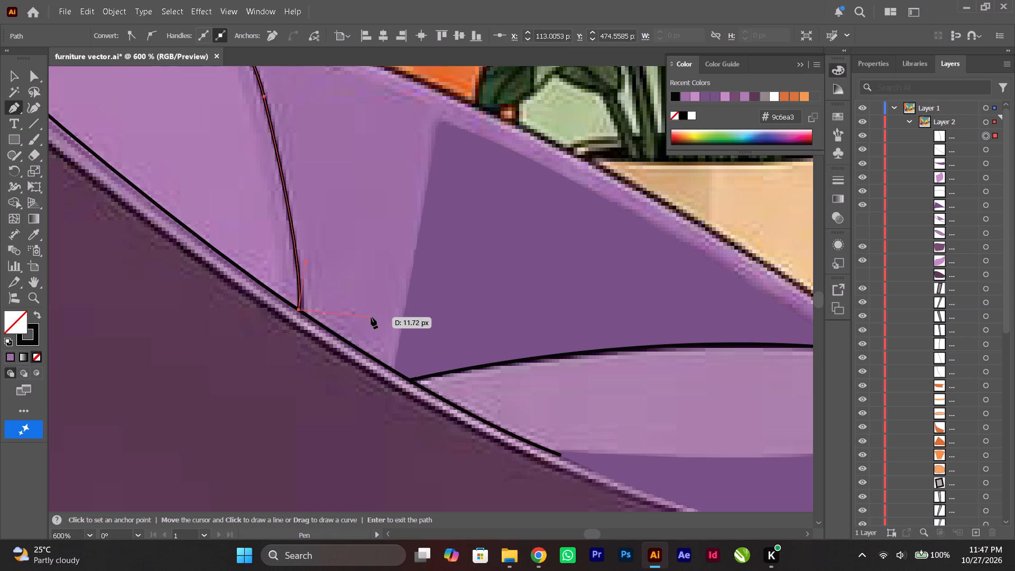
pyautogui.press('Escape')
pyautogui.keyDown('alt'); pyautogui.scroll(-6, 369, 316); pyautogui.keyUp('alt')
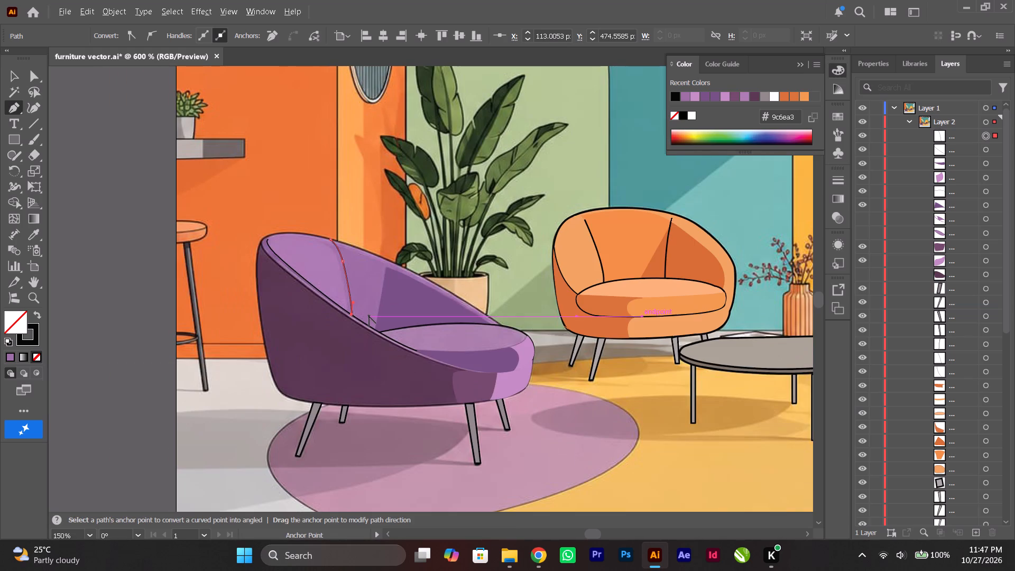
pyautogui.keyDown('ctrl'); pyautogui.scroll(-2, 369, 316); pyautogui.keyUp('ctrl')
pyautogui.click(15, 78)
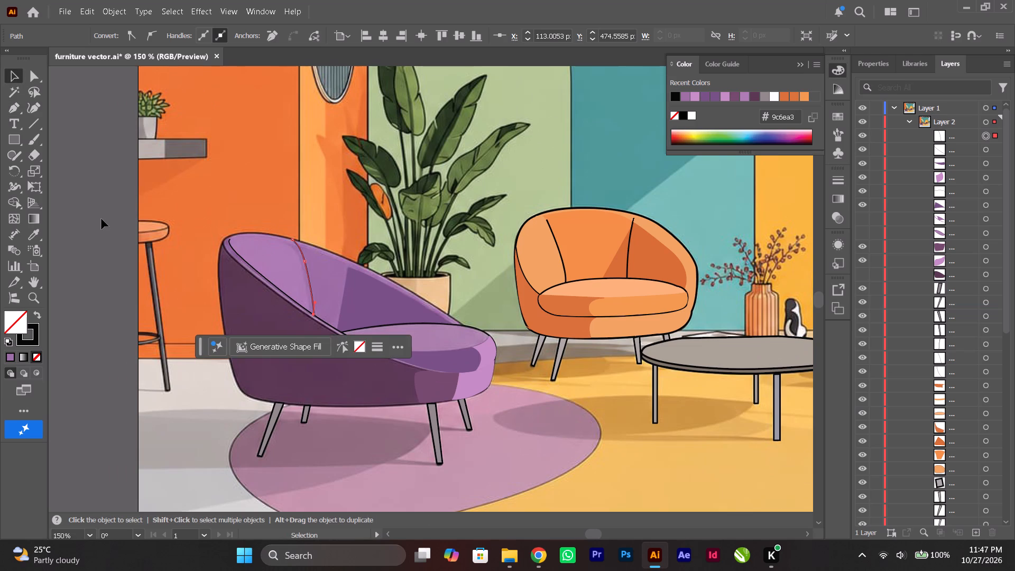
pyautogui.click(101, 219)
pyautogui.keyDown('ctrl'); pyautogui.scroll(-2, 102, 219); pyautogui.keyUp('ctrl')
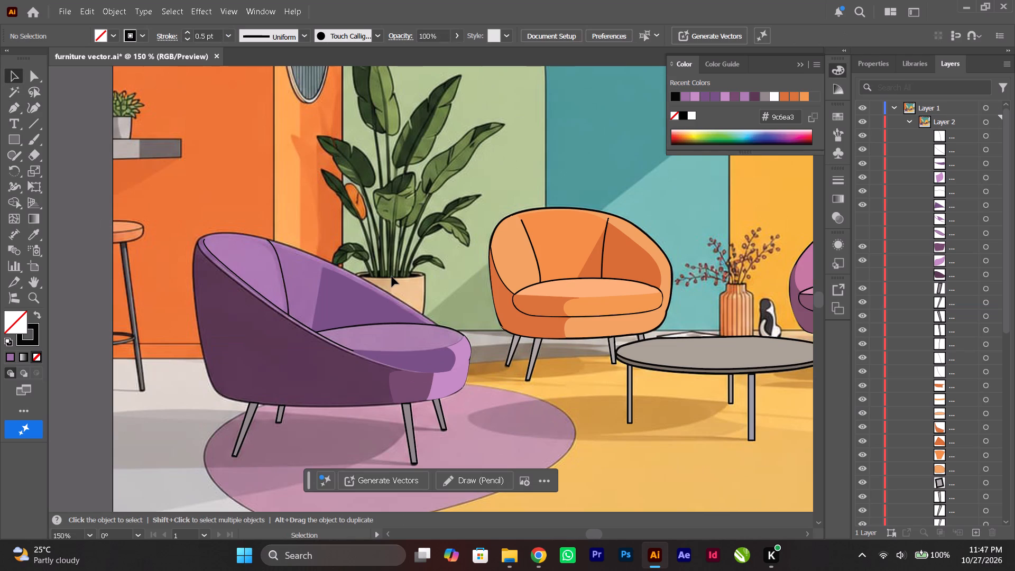
# Show the purple armchair's hidden mid-purple backrest, light purple base and dark purple body shapes again.
pyautogui.keyDown('ctrl'); pyautogui.scroll(-1, 393, 277); pyautogui.keyUp('ctrl')
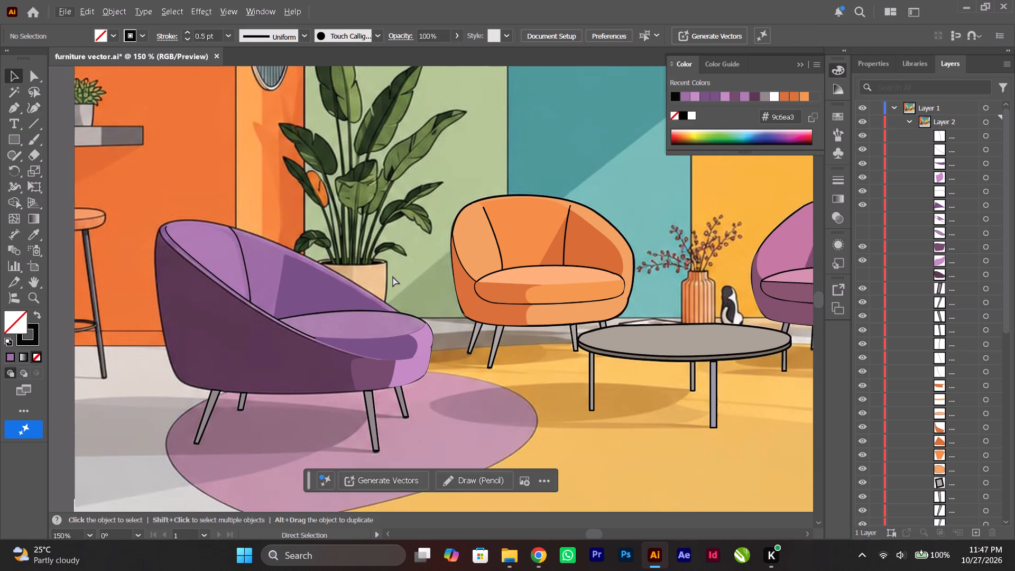
pyautogui.keyDown('alt'); pyautogui.scroll(-1, 393, 277); pyautogui.keyUp('alt')
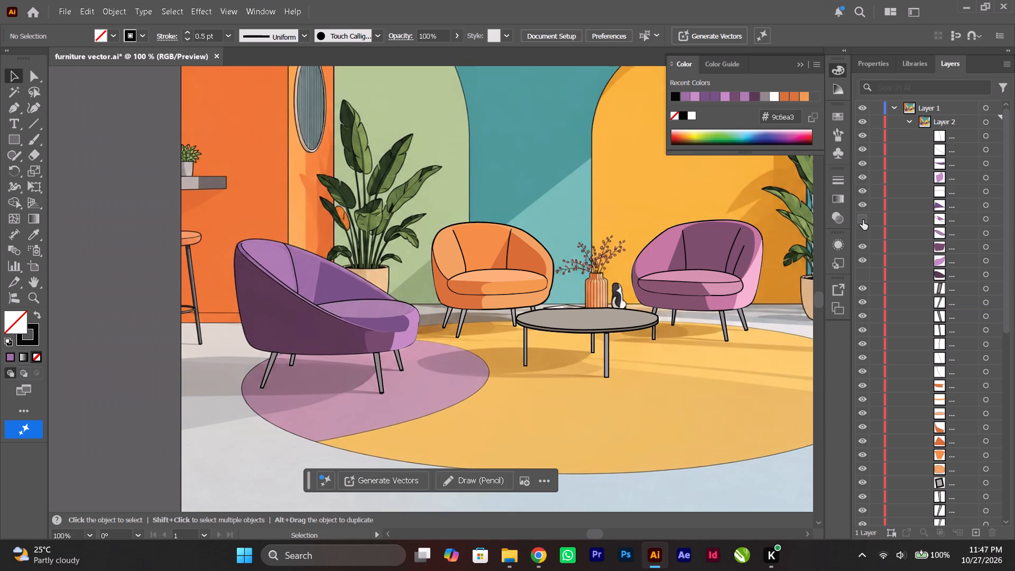
pyautogui.click(863, 220)
pyautogui.click(862, 234)
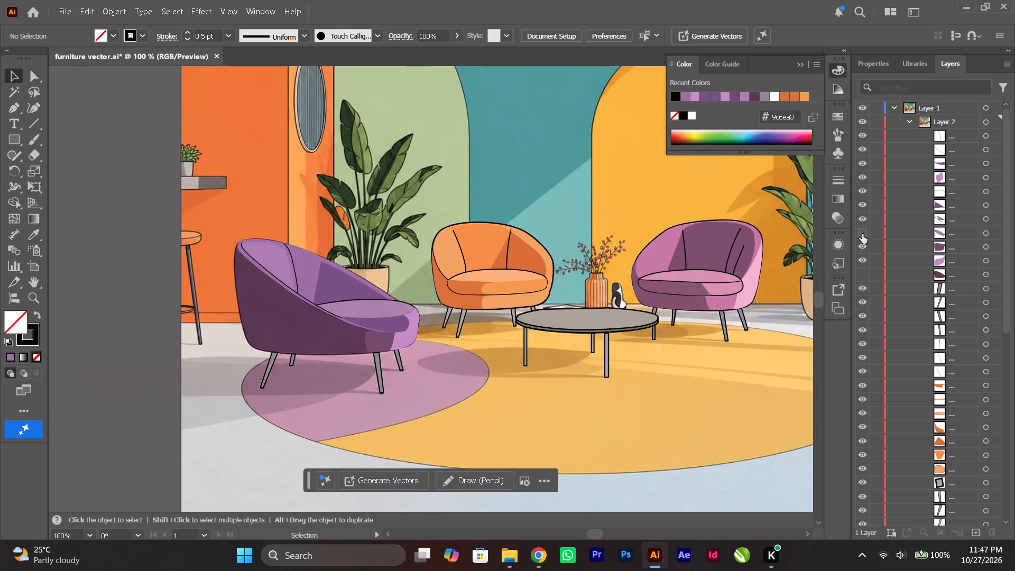
pyautogui.click(863, 273)
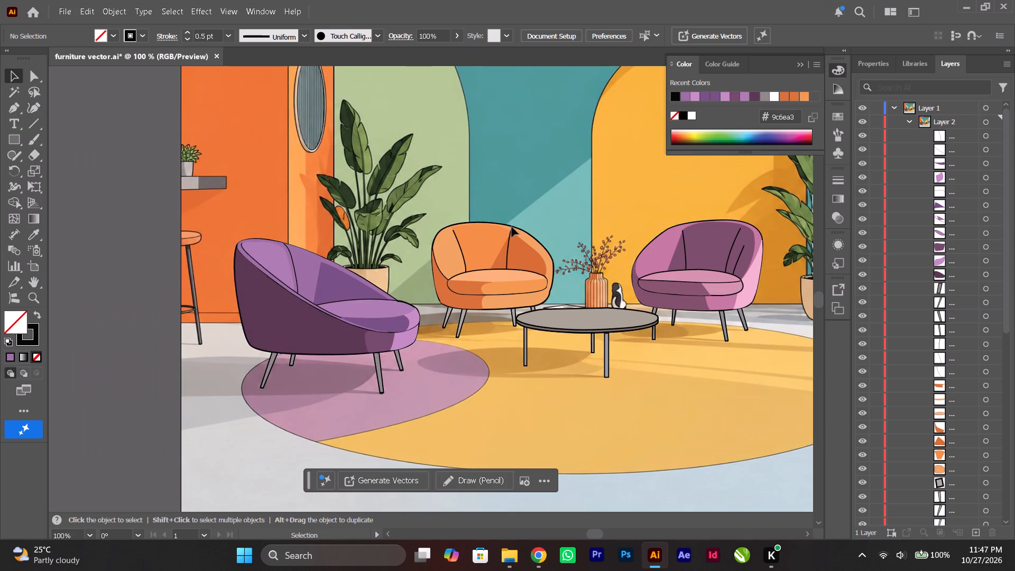
pyautogui.click(124, 165)
# Save the furniture vector illustration with all the purple armchair's shapes shown.
pyautogui.keyDown('alt'); pyautogui.scroll(-1, 124, 165); pyautogui.keyUp('alt')
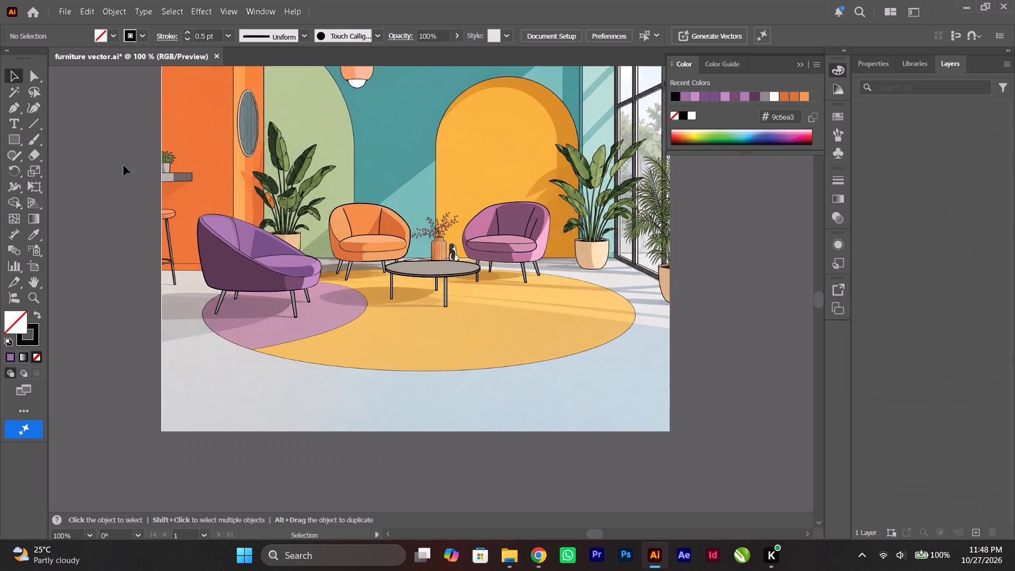
pyautogui.keyDown('ctrl'); pyautogui.scroll(-6, 124, 165); pyautogui.keyUp('ctrl')
pyautogui.scroll(6, 224, 189)
pyautogui.keyDown('ctrl'); pyautogui.scroll(9, 257, 209); pyautogui.keyUp('ctrl')
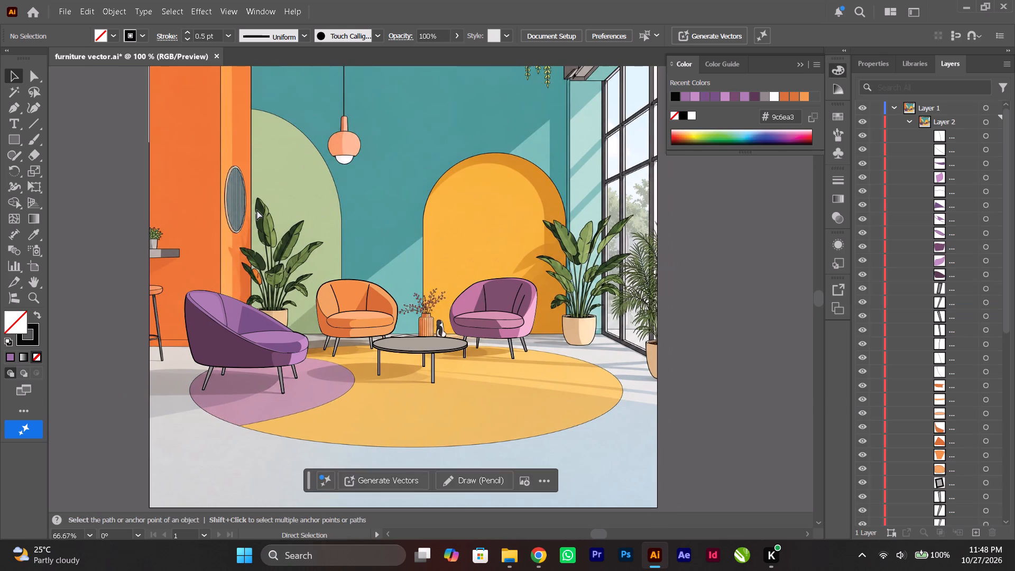
pyautogui.hotkey('ctrl', 's')
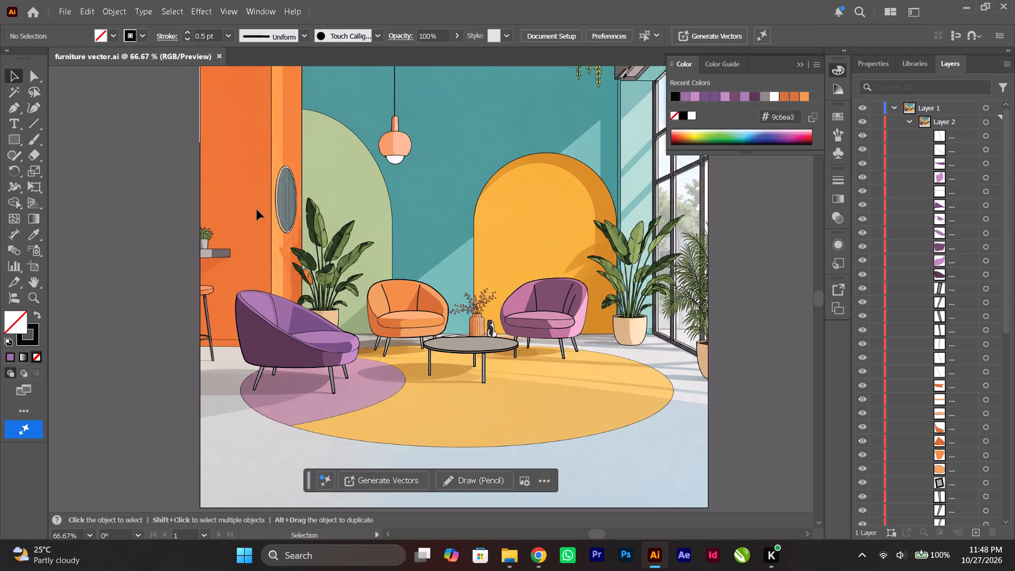
pyautogui.scroll(8, 260, 210)
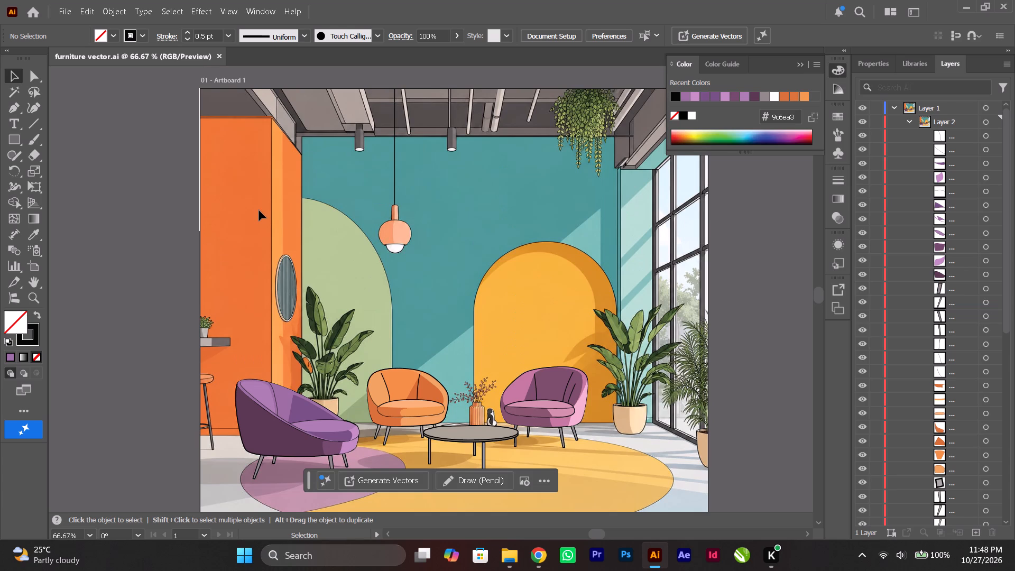
pyautogui.scroll(-5, 259, 210)
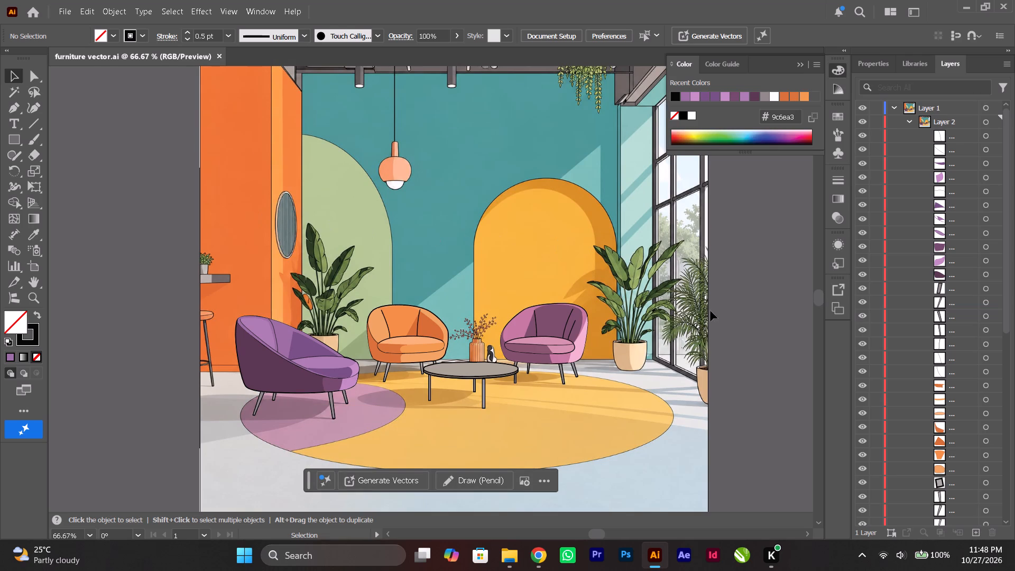
pyautogui.scroll(1, 645, 336)
pyautogui.keyDown('ctrl'); pyautogui.scroll(3, 645, 336); pyautogui.keyUp('ctrl')
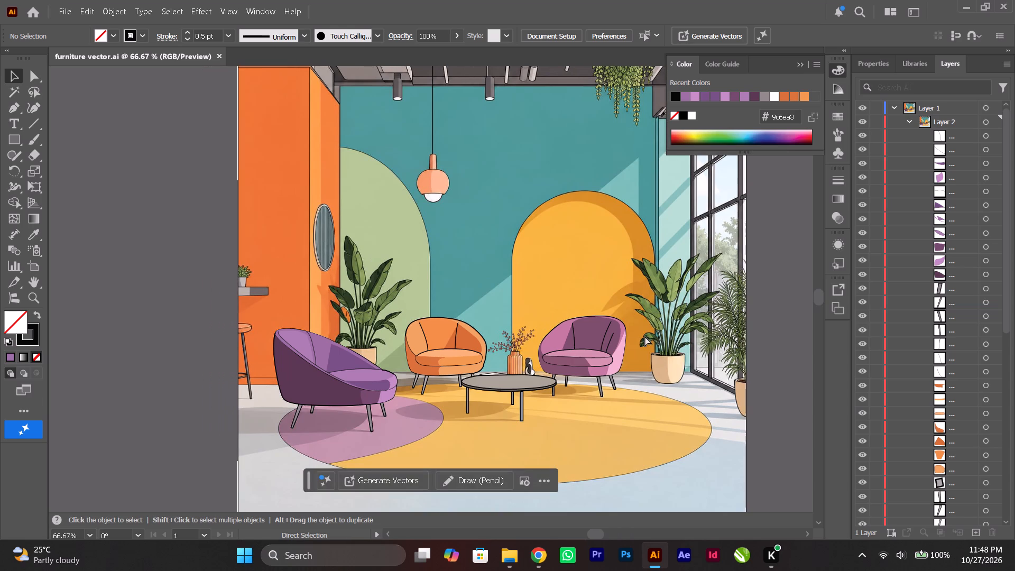
pyautogui.scroll(3, 645, 336)
pyautogui.hotkey('ctrl', 's')
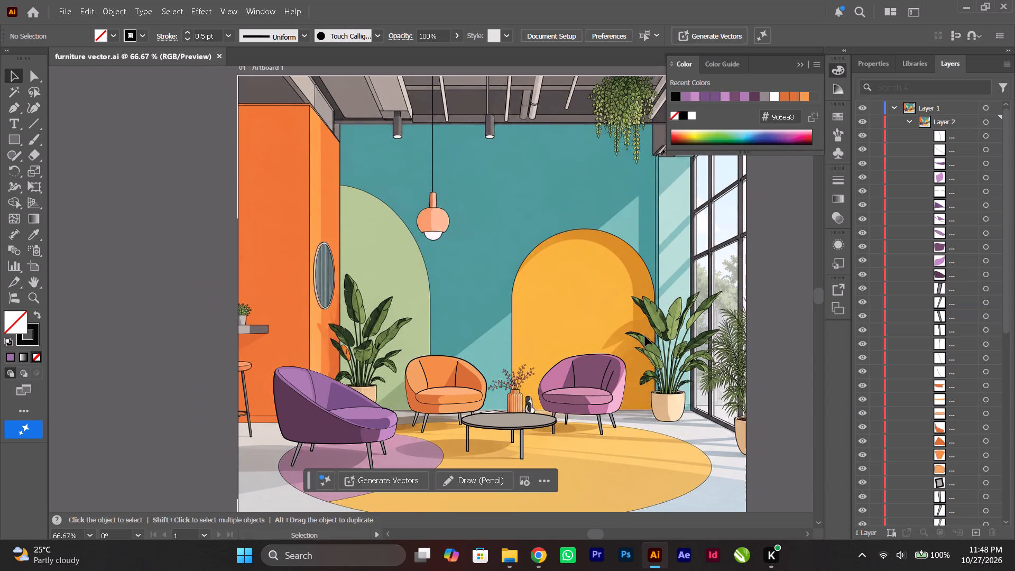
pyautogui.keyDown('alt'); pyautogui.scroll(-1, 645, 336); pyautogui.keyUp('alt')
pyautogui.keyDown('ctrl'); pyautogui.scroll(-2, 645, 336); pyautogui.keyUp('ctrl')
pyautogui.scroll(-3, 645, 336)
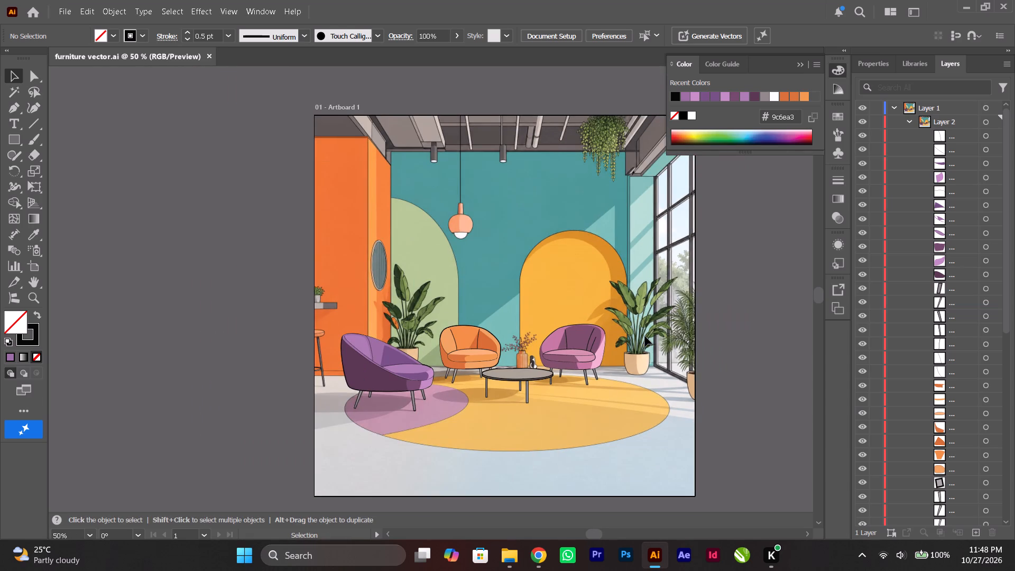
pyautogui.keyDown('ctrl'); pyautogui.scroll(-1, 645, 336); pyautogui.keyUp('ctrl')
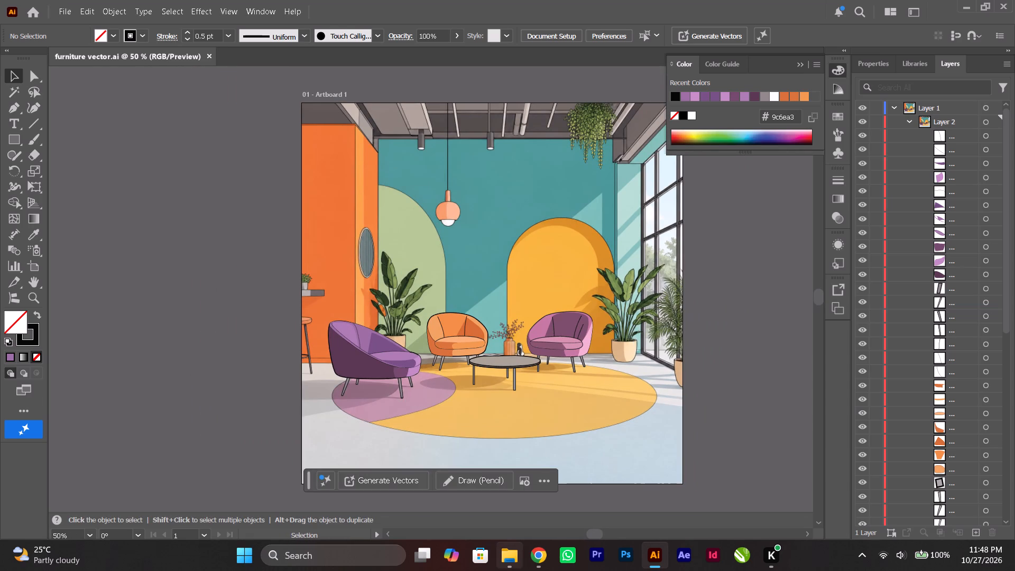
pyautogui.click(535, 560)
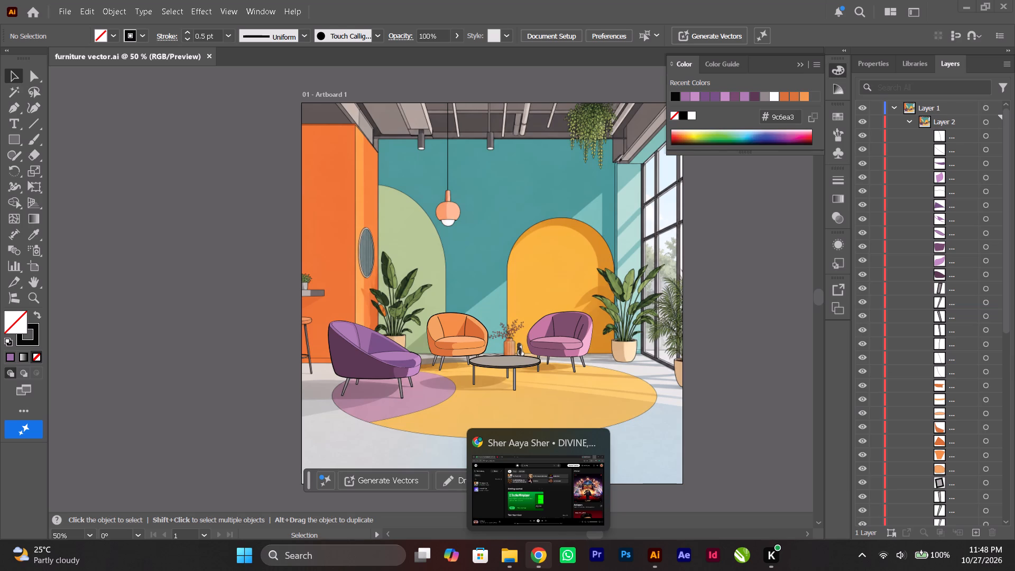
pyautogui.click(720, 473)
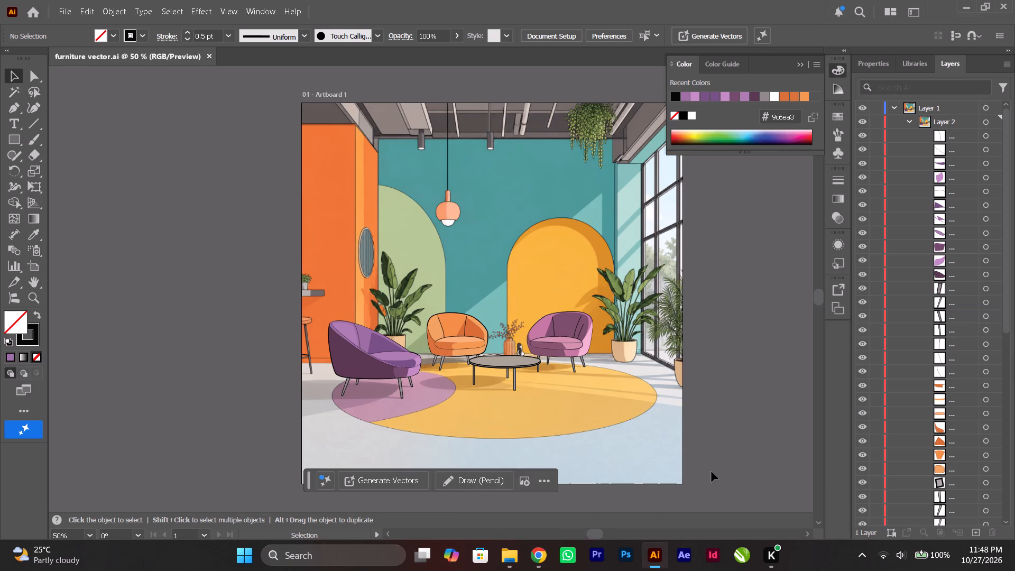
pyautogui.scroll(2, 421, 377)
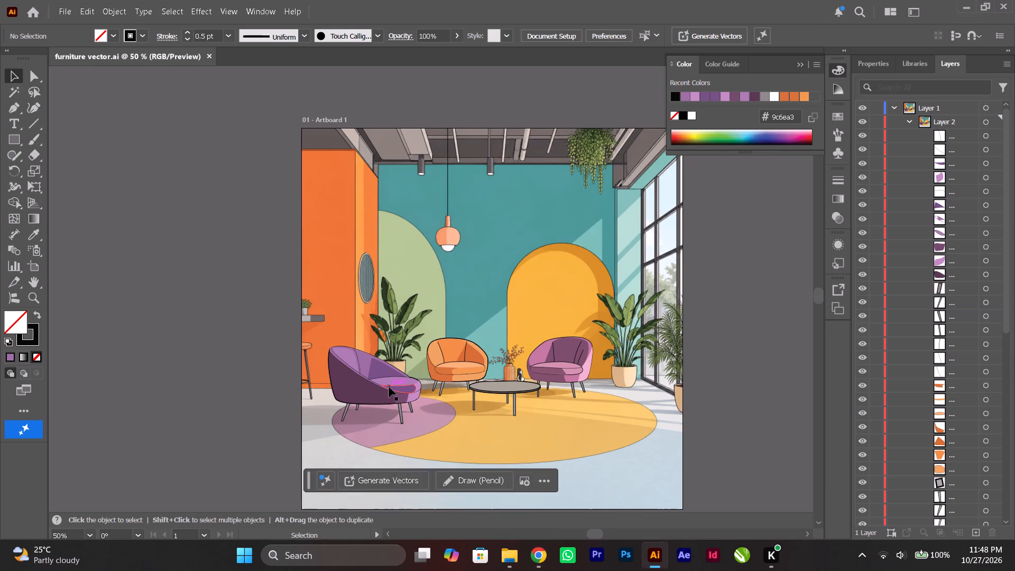
# Check the pink rug, yellow rug and grey floor shapes by showing them temporarily, and hide them again.
pyautogui.scroll(-15, 881, 418)
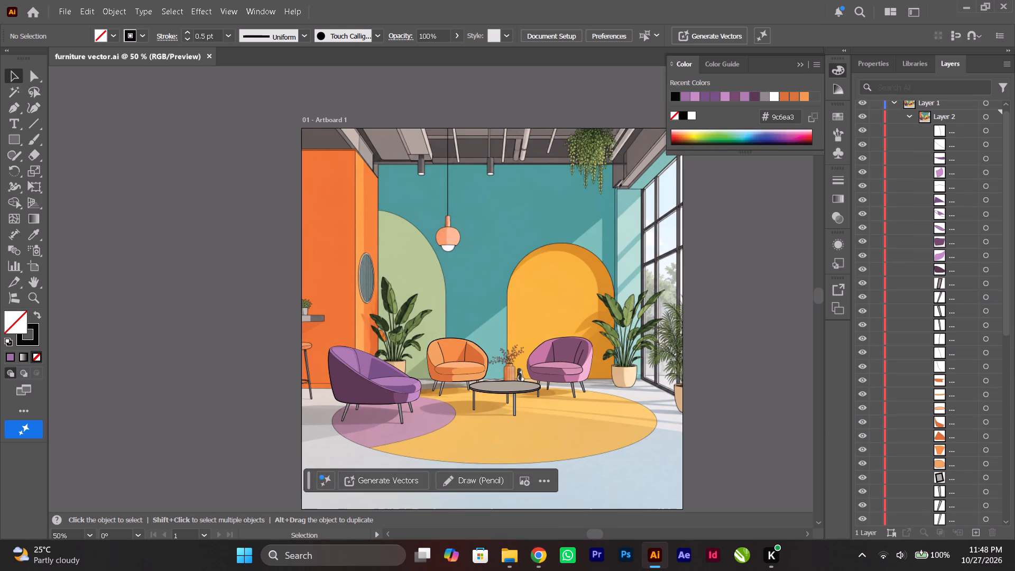
pyautogui.scroll(-20, 881, 418)
pyautogui.scroll(-20, 881, 418)
pyautogui.scroll(-13, 881, 418)
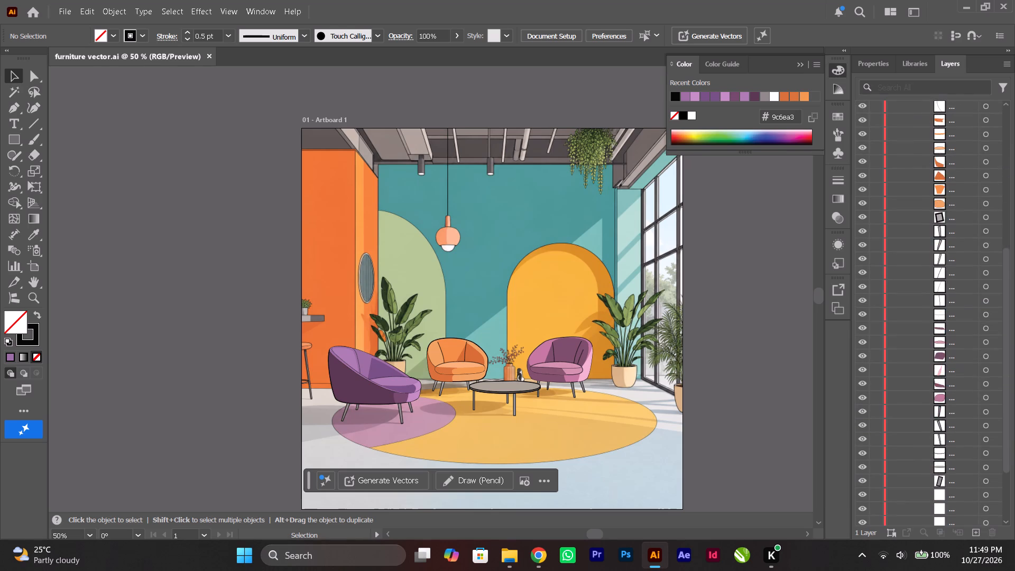
pyautogui.scroll(-12, 881, 418)
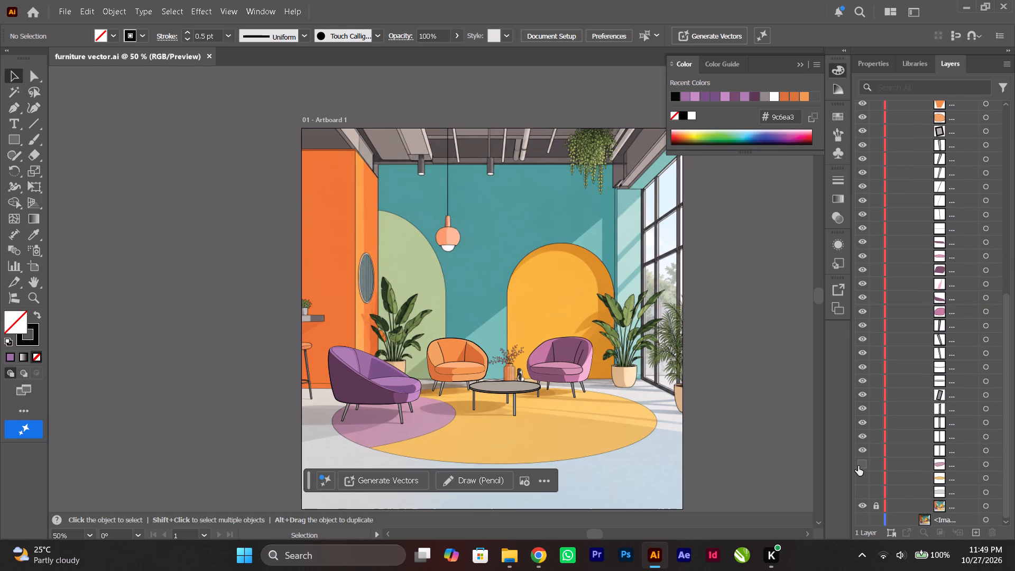
pyautogui.moveTo(859, 465); pyautogui.dragTo(862, 494)
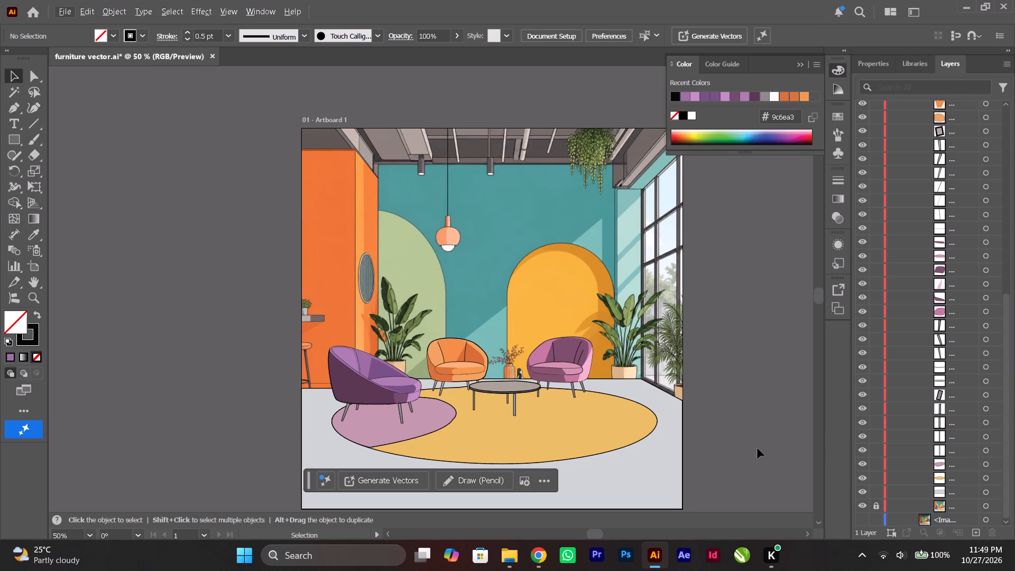
pyautogui.moveTo(862, 494); pyautogui.dragTo(859, 478)
pyautogui.moveTo(859, 478); pyautogui.dragTo(857, 467)
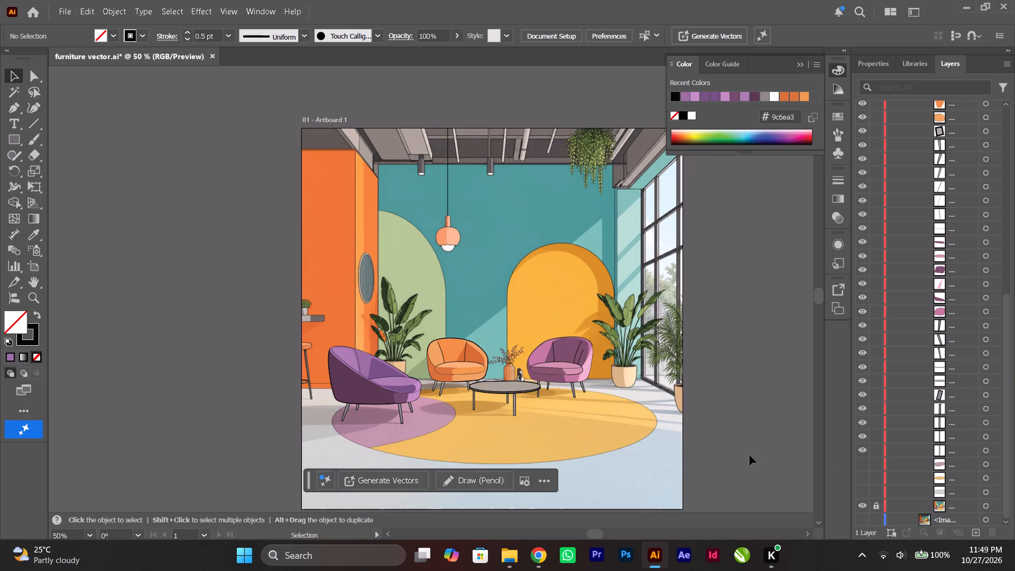
pyautogui.click(750, 455)
# Examine the traced furniture together with the room's walls, arches, lamp, plants and window in the reference image.
pyautogui.keyDown('ctrl'); pyautogui.scroll(3, 748, 455); pyautogui.keyUp('ctrl')
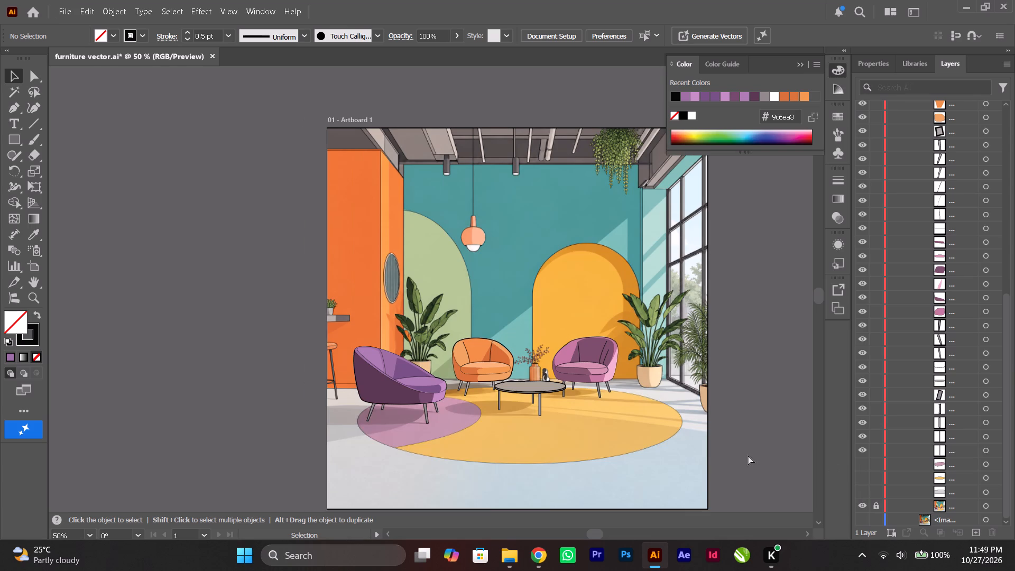
pyautogui.keyDown('ctrl'); pyautogui.scroll(4, 748, 455); pyautogui.keyUp('ctrl')
pyautogui.scroll(3, 748, 455)
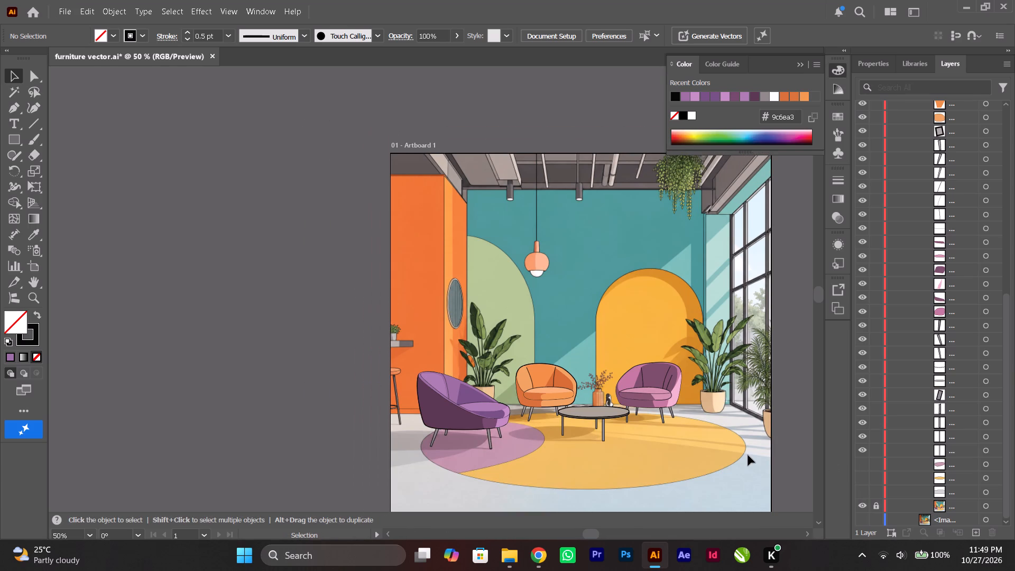
pyautogui.scroll(1, 748, 455)
pyautogui.keyDown('ctrl'); pyautogui.scroll(2, 748, 455); pyautogui.keyUp('ctrl')
pyautogui.keyDown('alt'); pyautogui.scroll(1, 748, 455); pyautogui.keyUp('alt')
pyautogui.keyDown('ctrl'); pyautogui.scroll(2, 748, 455); pyautogui.keyUp('ctrl')
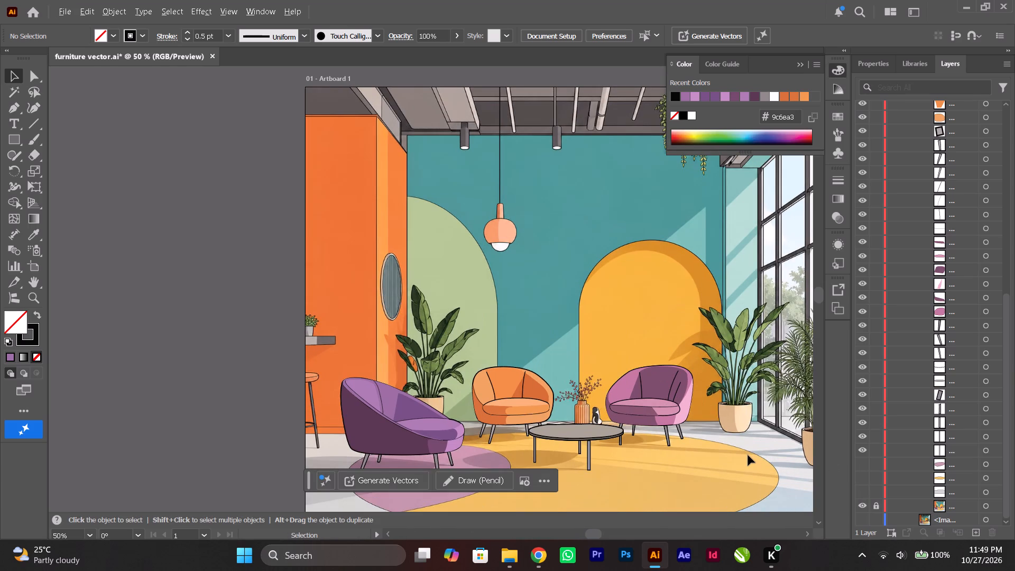
pyautogui.scroll(3, 748, 454)
pyautogui.keyDown('ctrl'); pyautogui.scroll(-4, 748, 454); pyautogui.keyUp('ctrl')
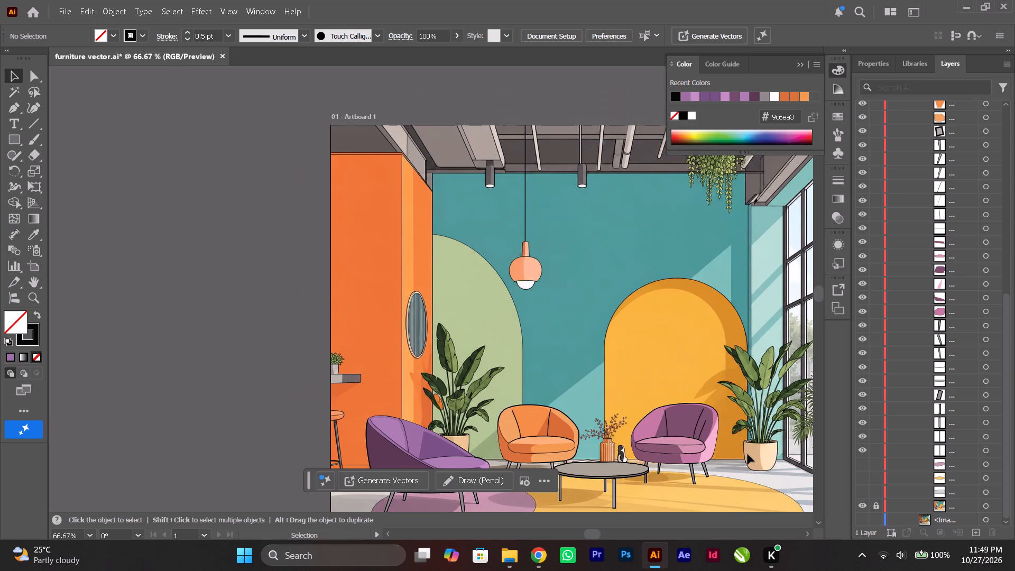
pyautogui.scroll(-3, 738, 447)
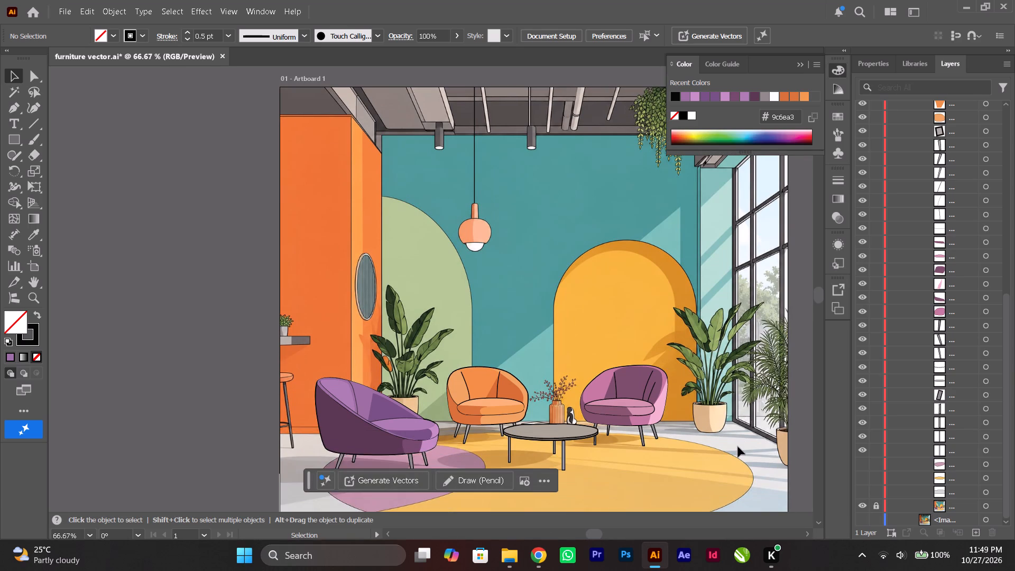
pyautogui.scroll(-3, 738, 447)
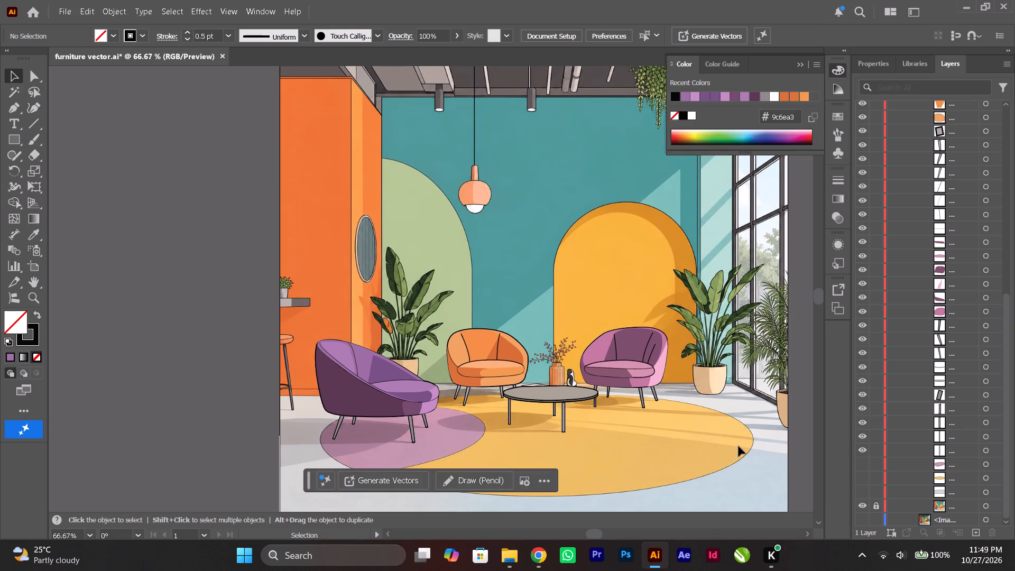
pyautogui.keyDown('ctrl'); pyautogui.scroll(-2, 739, 446); pyautogui.keyUp('ctrl')
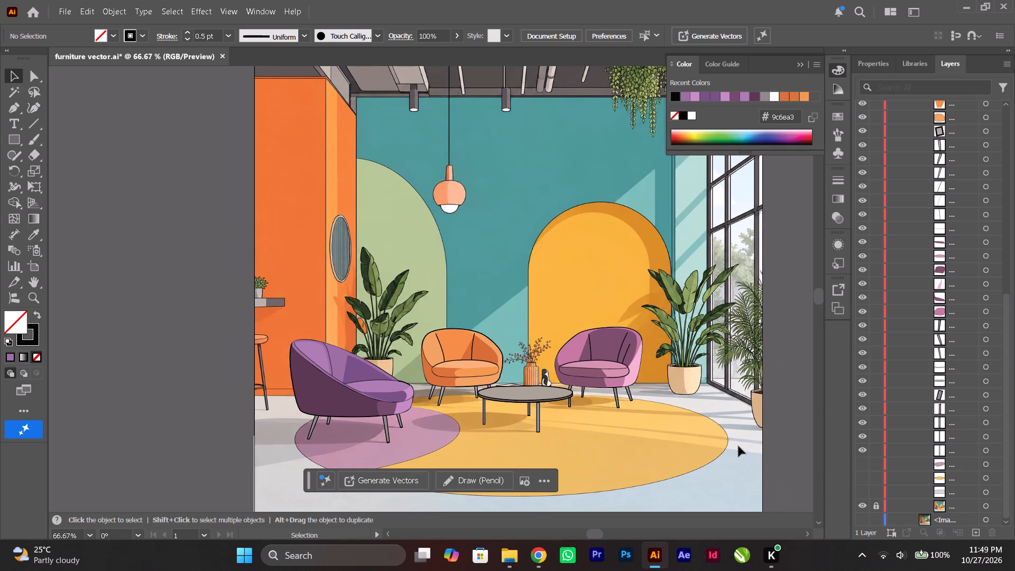
pyautogui.scroll(7, 744, 443)
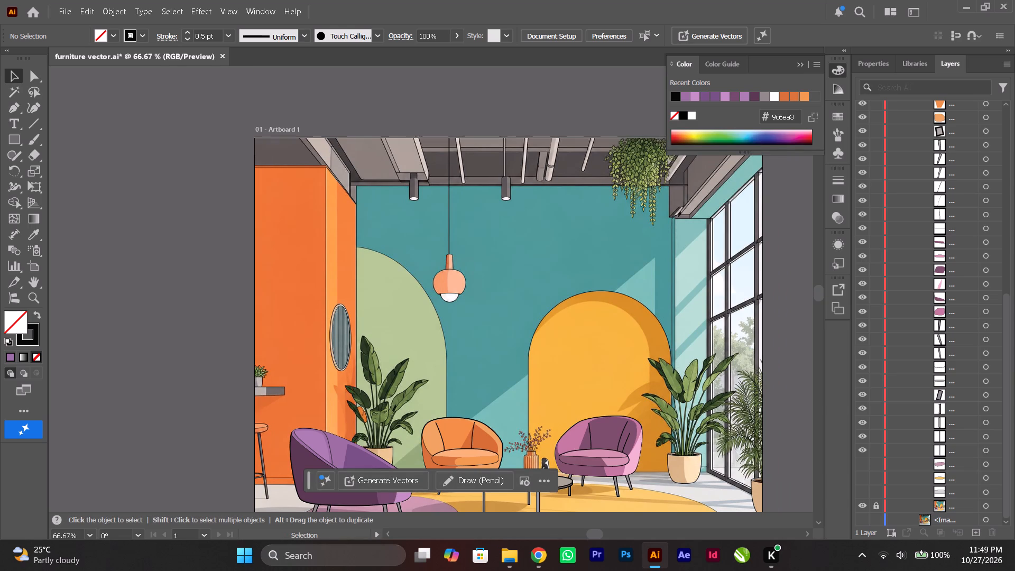
# Collapse the floating color controls to uncover the ceiling and window area of the artwork.
pyautogui.click(797, 62)
pyautogui.keyDown('ctrl'); pyautogui.scroll(-2, 692, 253); pyautogui.keyUp('ctrl')
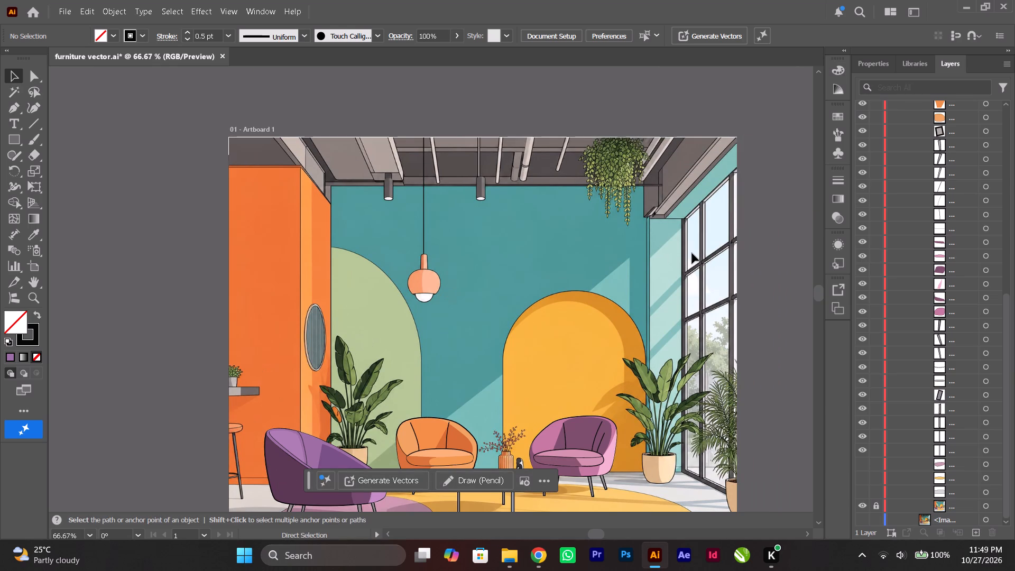
pyautogui.keyDown('alt'); pyautogui.scroll(1, 691, 252); pyautogui.keyUp('alt')
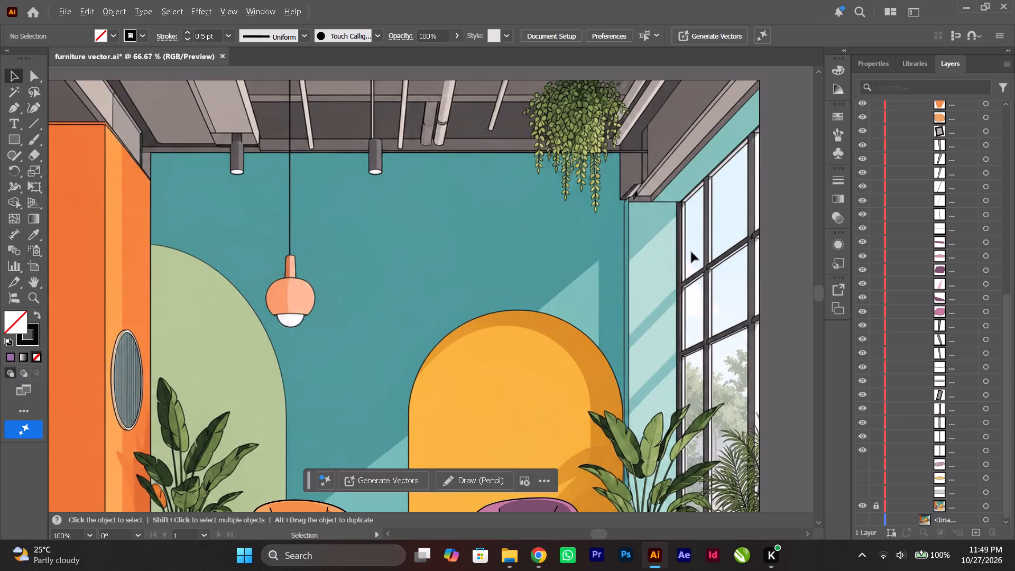
pyautogui.scroll(-12, 691, 252)
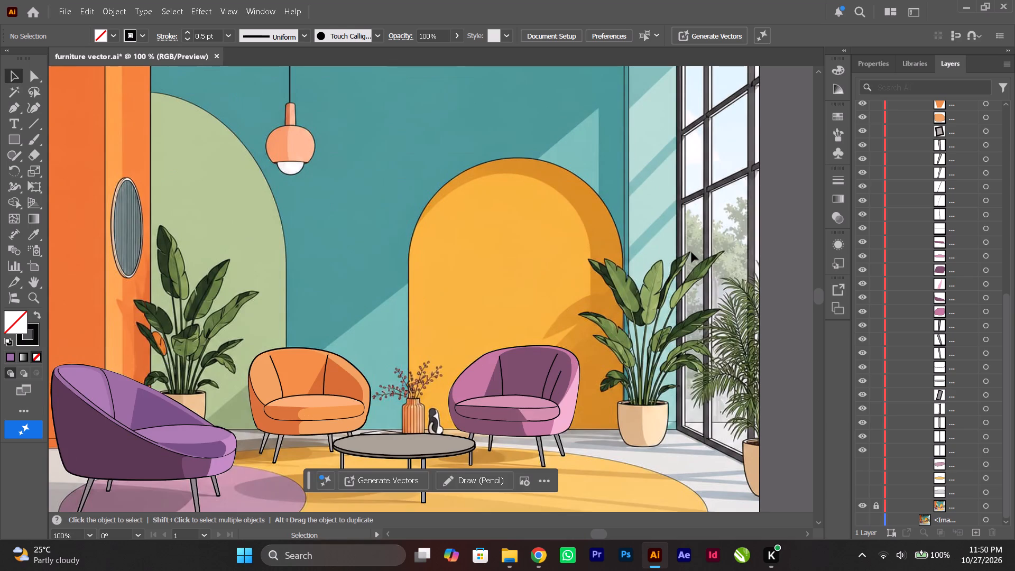
pyautogui.scroll(6, 691, 252)
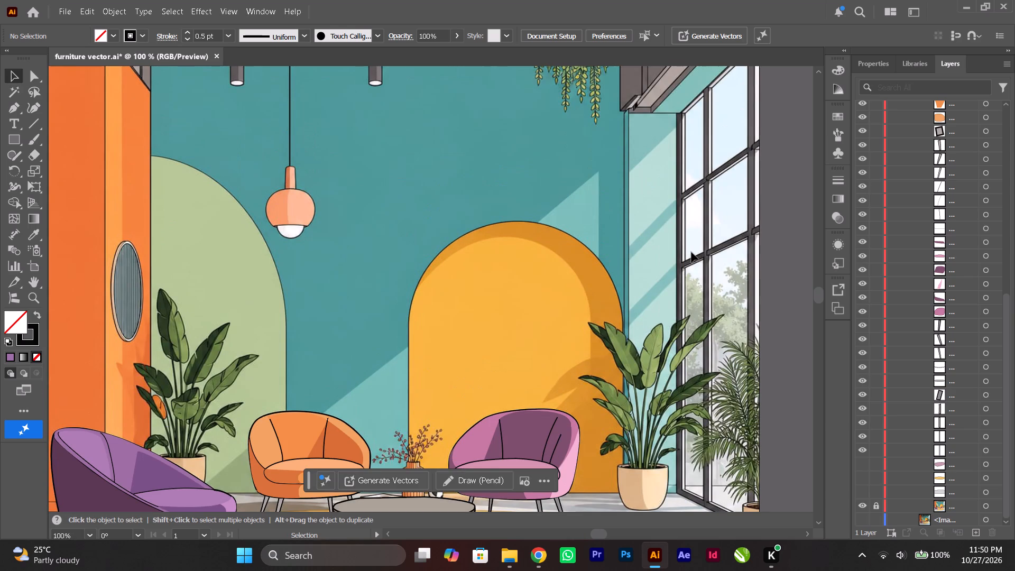
# With the Pen tool, trace the teal back wall's ceiling edge about 452 px, its edge beside the orange wall about 415 px, and its floor line.
pyautogui.scroll(6, 691, 252)
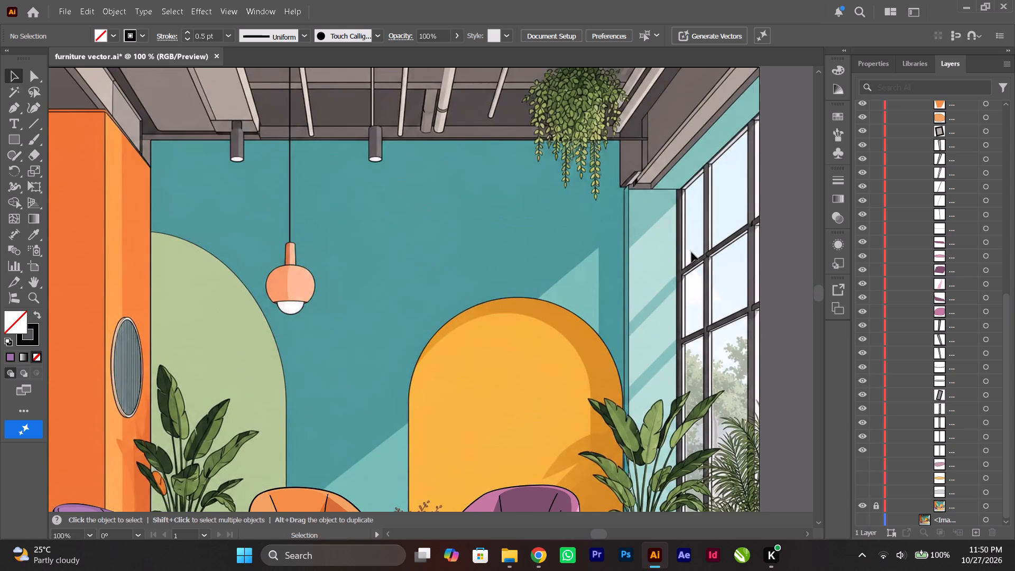
pyautogui.keyDown('ctrl'); pyautogui.scroll(4, 691, 252); pyautogui.keyUp('ctrl')
pyautogui.scroll(3, 691, 252)
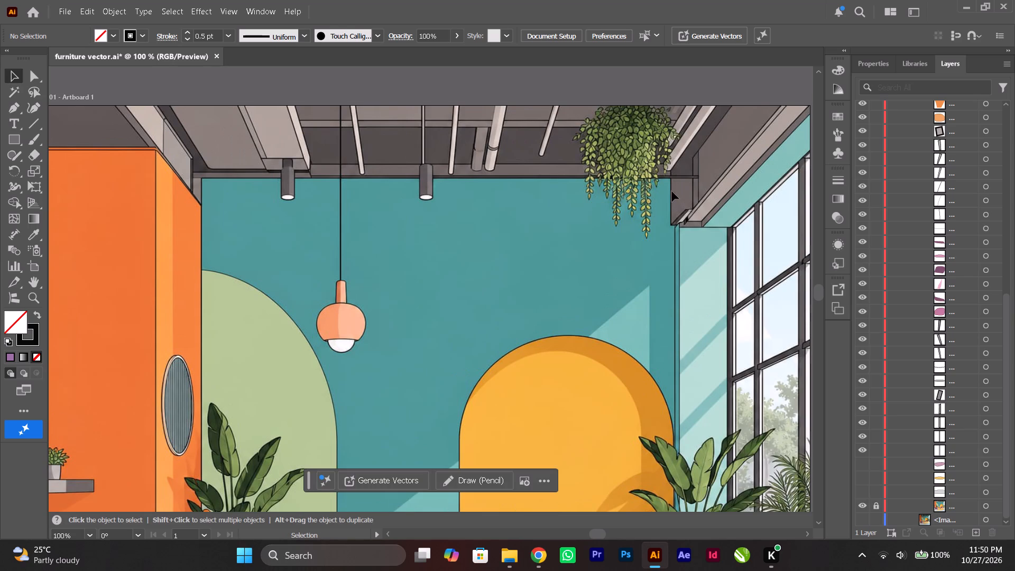
pyautogui.click(13, 107)
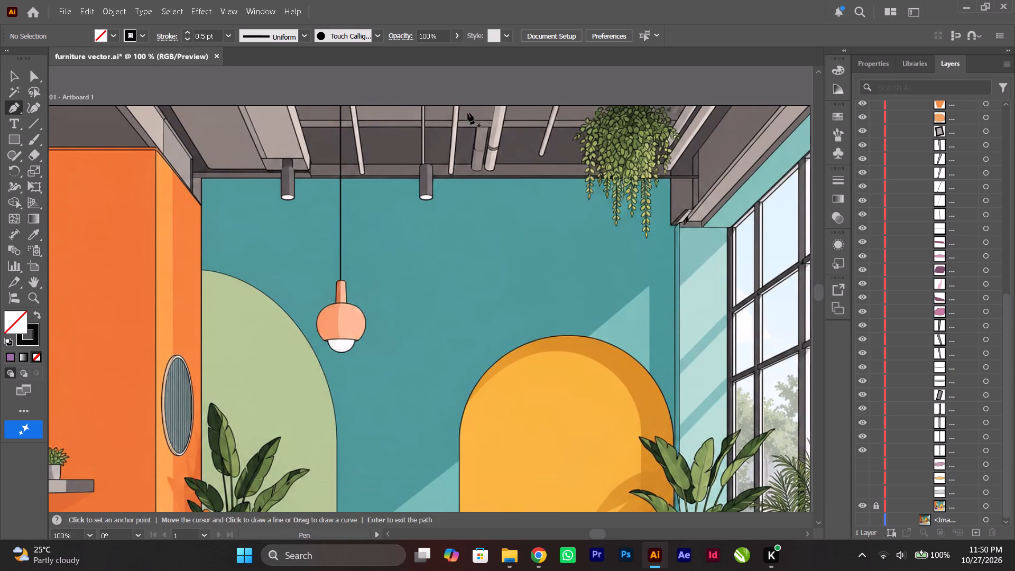
pyautogui.keyDown('alt'); pyautogui.scroll(3, 673, 175); pyautogui.keyUp('alt')
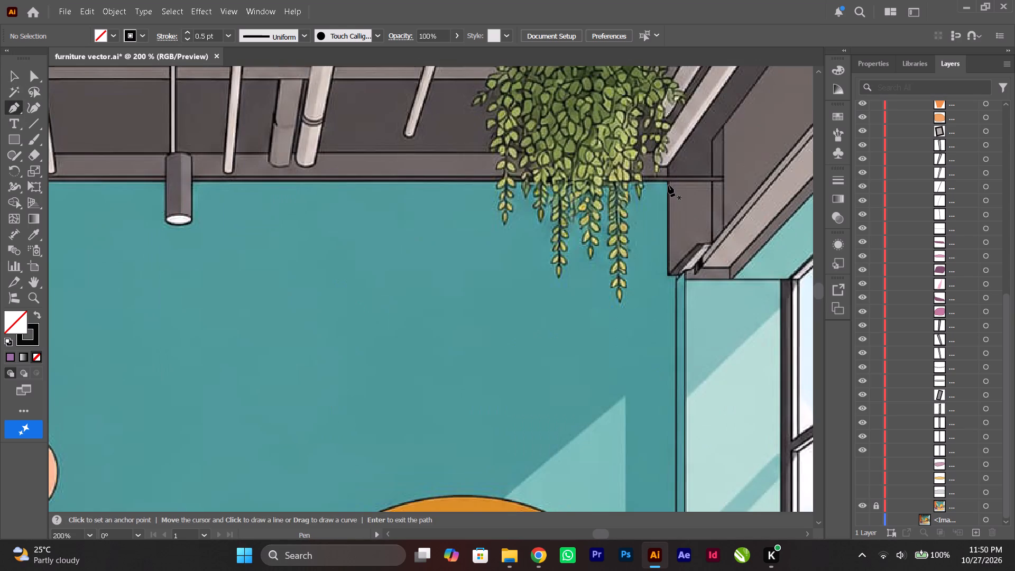
pyautogui.click(668, 182)
pyautogui.keyDown('alt'); pyautogui.scroll(-2, 668, 182); pyautogui.keyUp('alt')
pyautogui.keyDown('ctrl'); pyautogui.scroll(2, 590, 189); pyautogui.keyUp('ctrl')
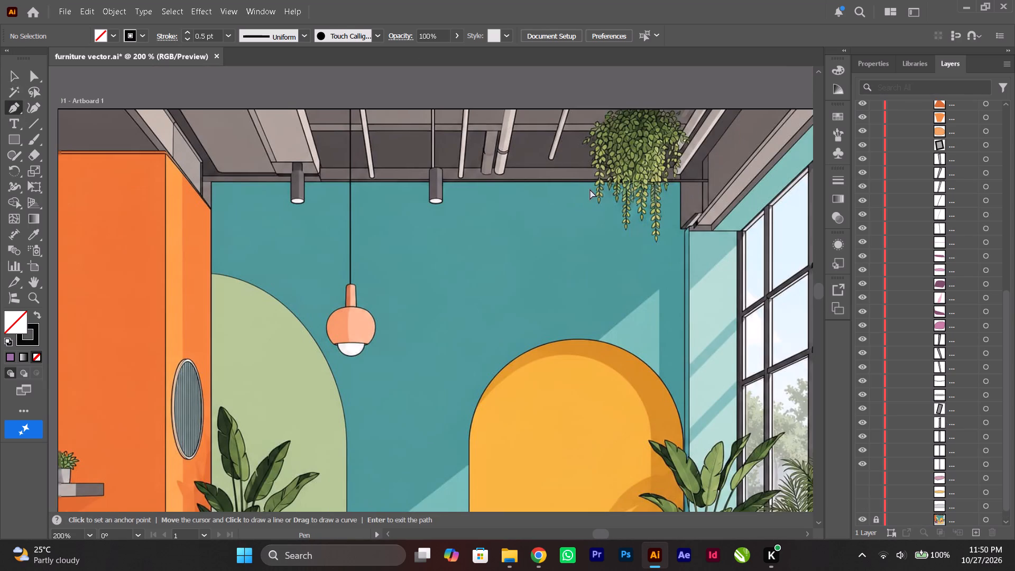
pyautogui.keyDown('ctrl'); pyautogui.scroll(2, 590, 189); pyautogui.keyUp('ctrl')
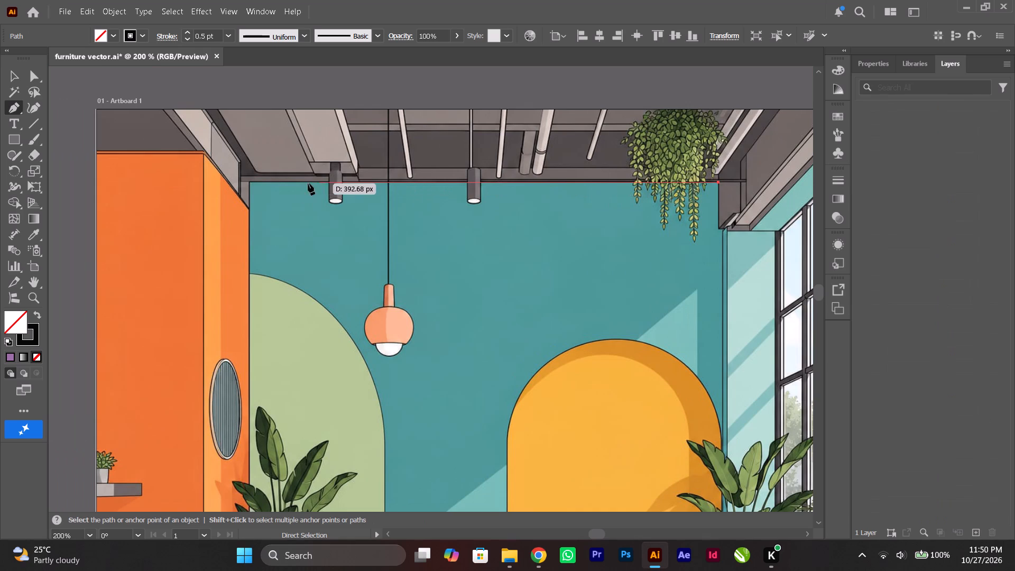
pyautogui.keyDown('shift'); pyautogui.click(251, 186); pyautogui.keyUp('shift')
pyautogui.scroll(-17, 251, 186)
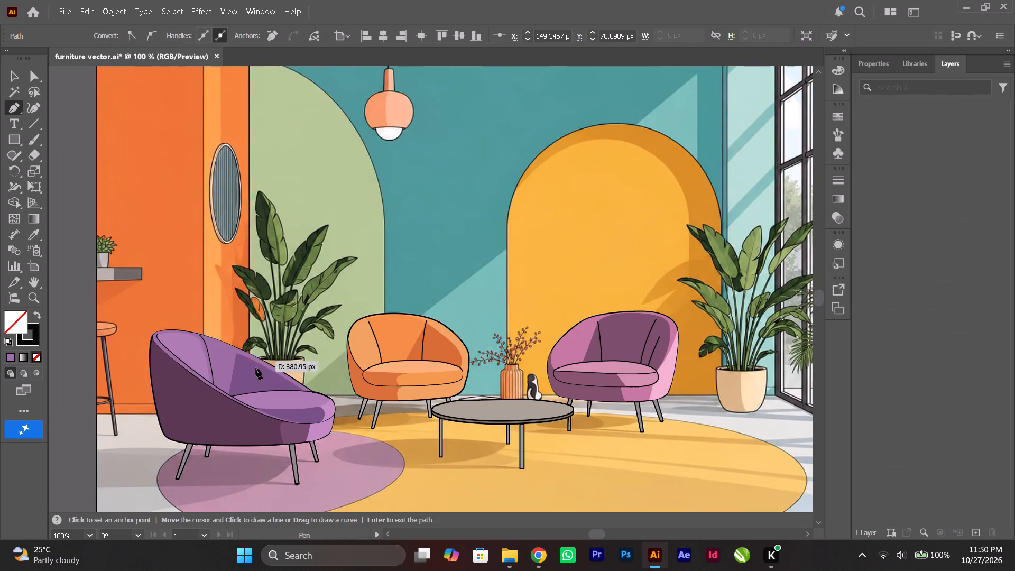
pyautogui.keyDown('shift'); pyautogui.click(260, 394); pyautogui.keyUp('shift')
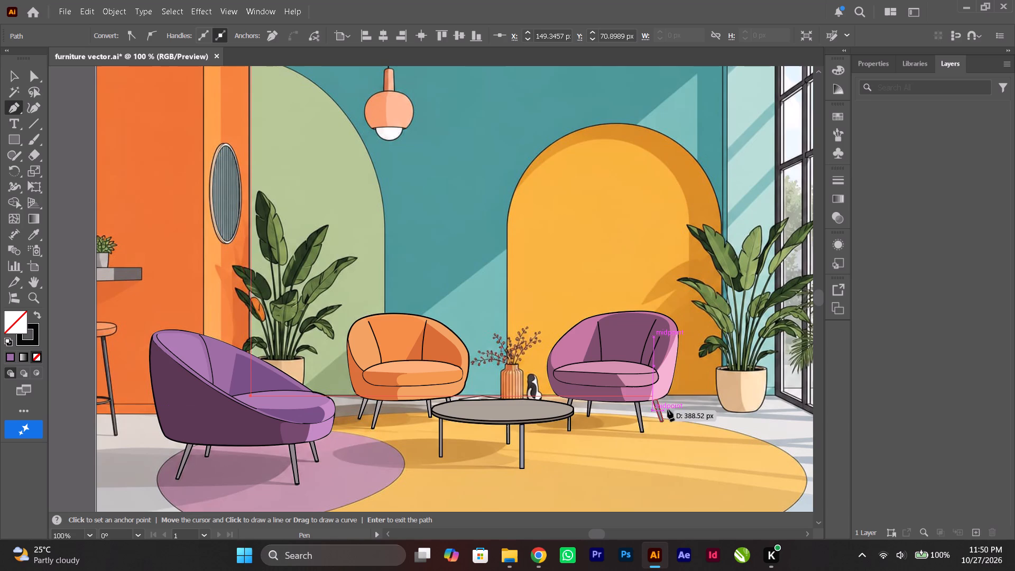
pyautogui.keyDown('shift'); pyautogui.click(776, 412); pyautogui.keyUp('shift')
# Continue the wall outline up along the window frame, around the notch under the ceiling beam, and close the path at its starting corner.
pyautogui.scroll(7, 776, 412)
pyautogui.keyDown('ctrl'); pyautogui.scroll(-5, 776, 410); pyautogui.keyUp('ctrl')
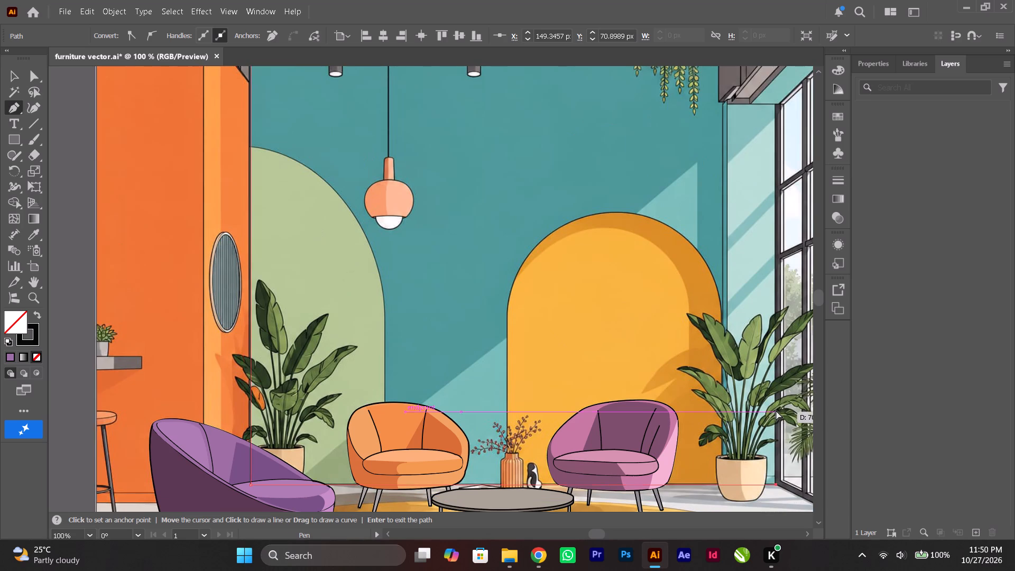
pyautogui.keyDown('ctrl'); pyautogui.scroll(-2, 776, 410); pyautogui.keyUp('ctrl')
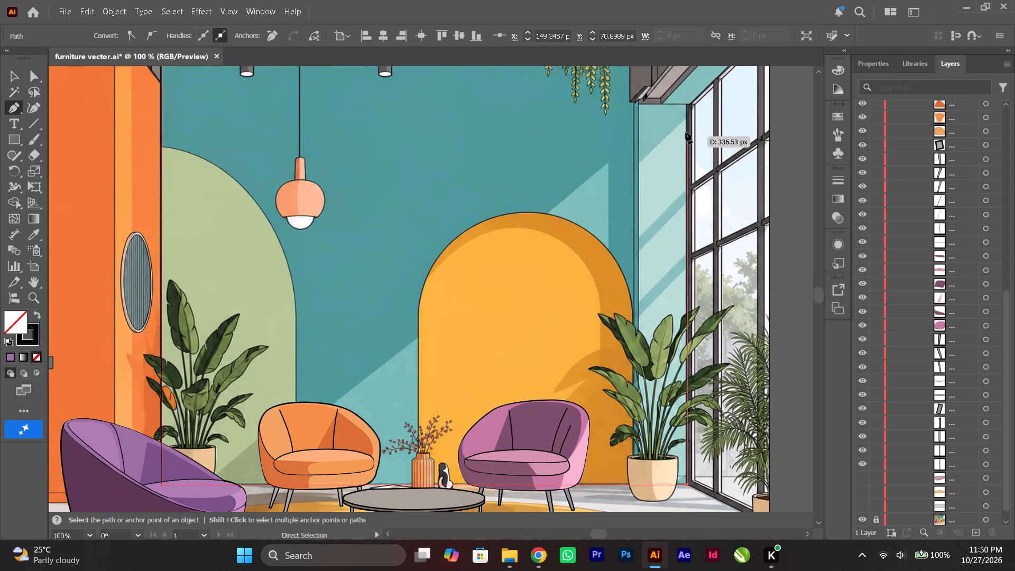
pyautogui.keyDown('shift'); pyautogui.click(688, 104); pyautogui.keyUp('shift')
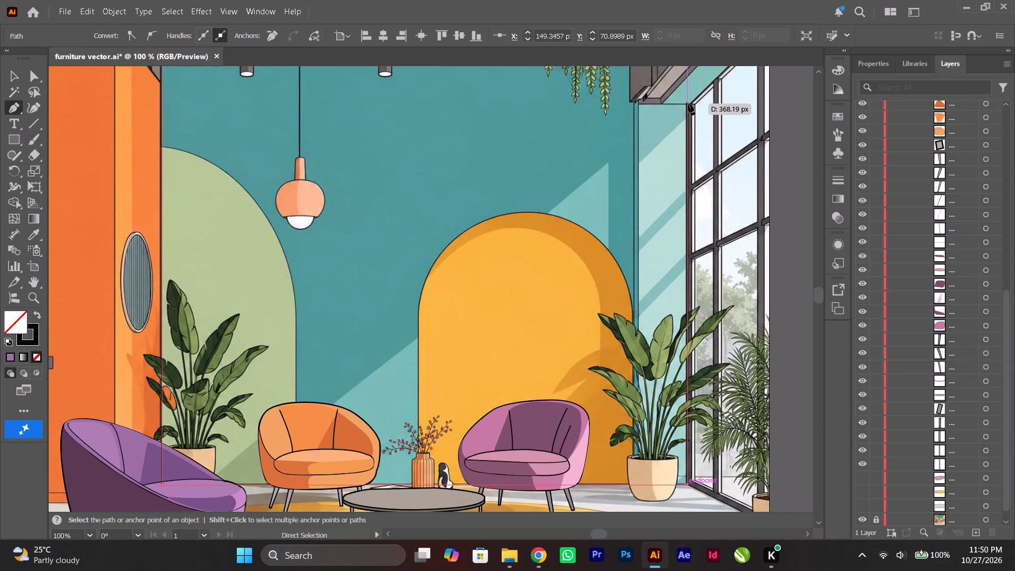
pyautogui.keyDown('shift'); pyautogui.click(639, 105); pyautogui.keyUp('shift')
pyautogui.scroll(2, 638, 105)
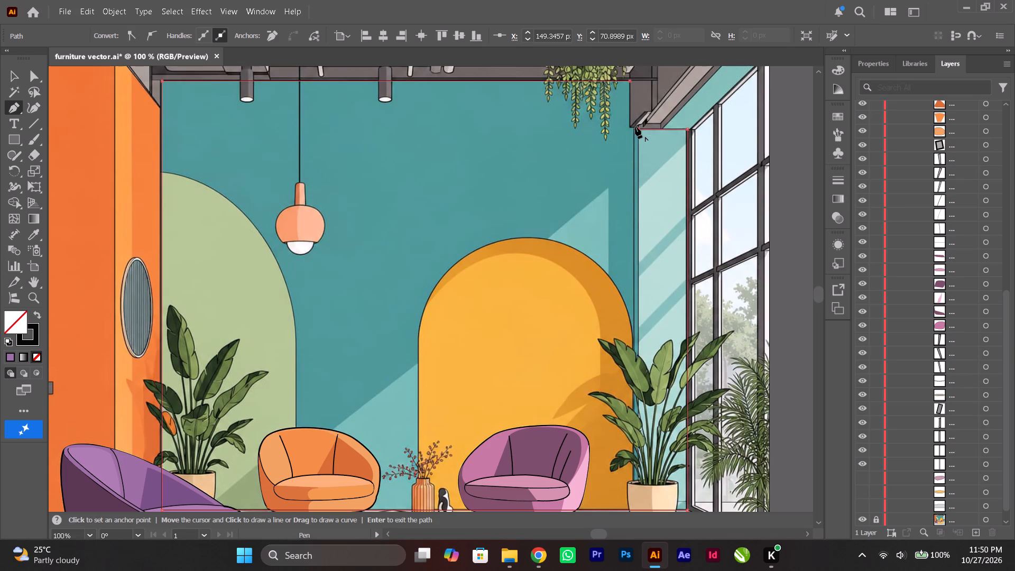
pyautogui.scroll(5, 635, 127)
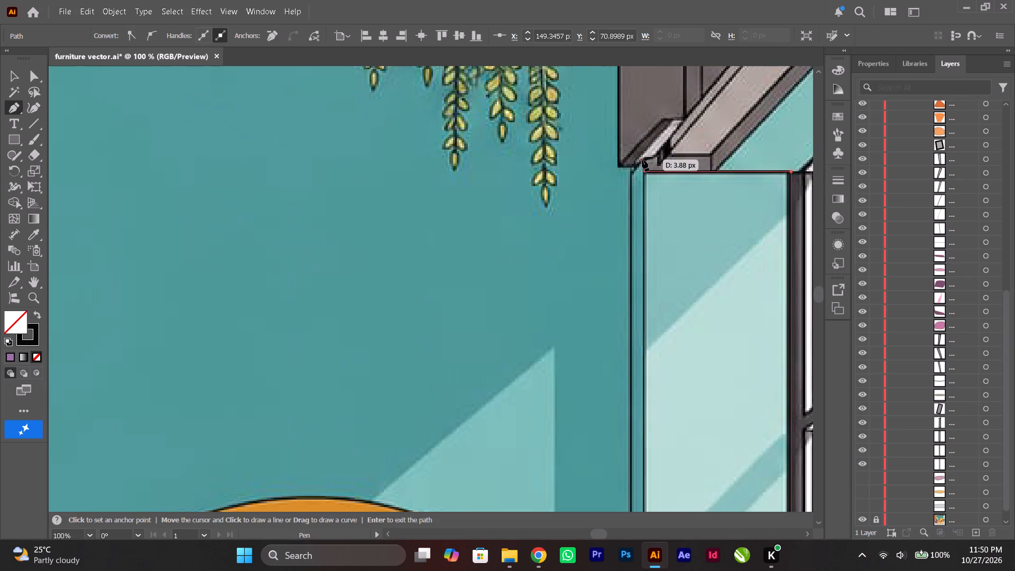
pyautogui.keyDown('shift'); pyautogui.click(644, 161); pyautogui.keyUp('shift')
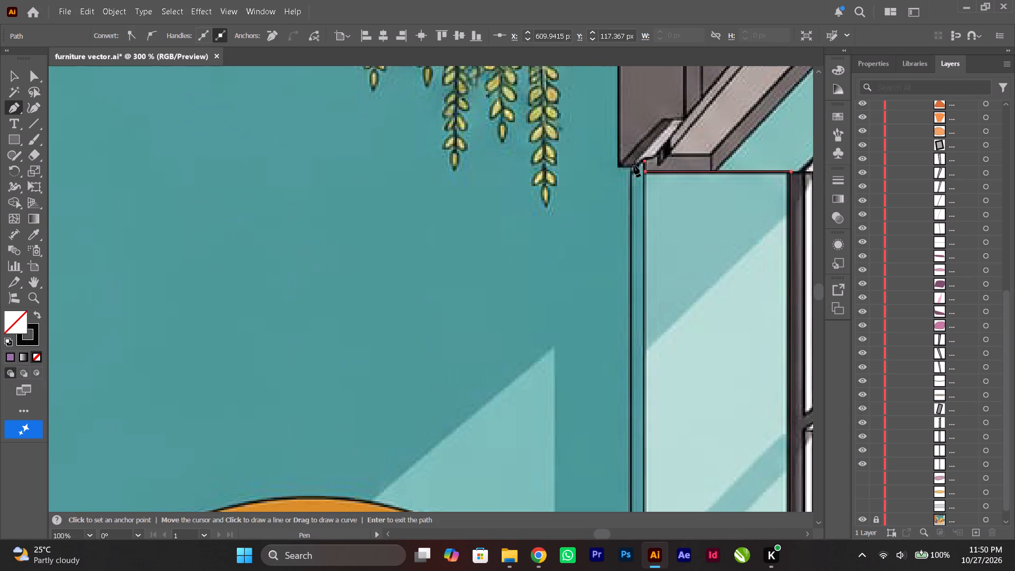
pyautogui.keyDown('shift'); pyautogui.click(619, 168); pyautogui.keyUp('shift')
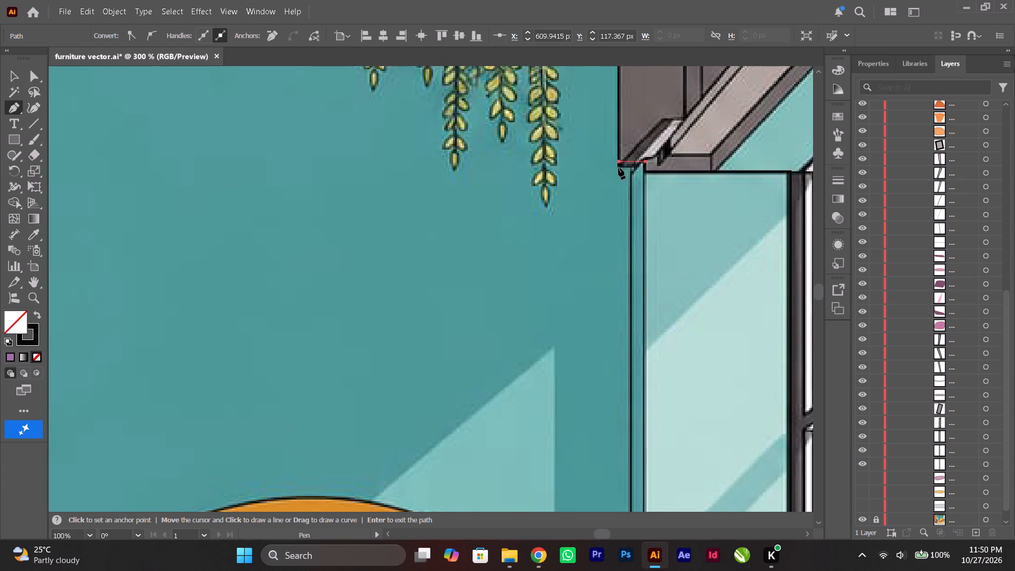
pyautogui.scroll(7, 619, 168)
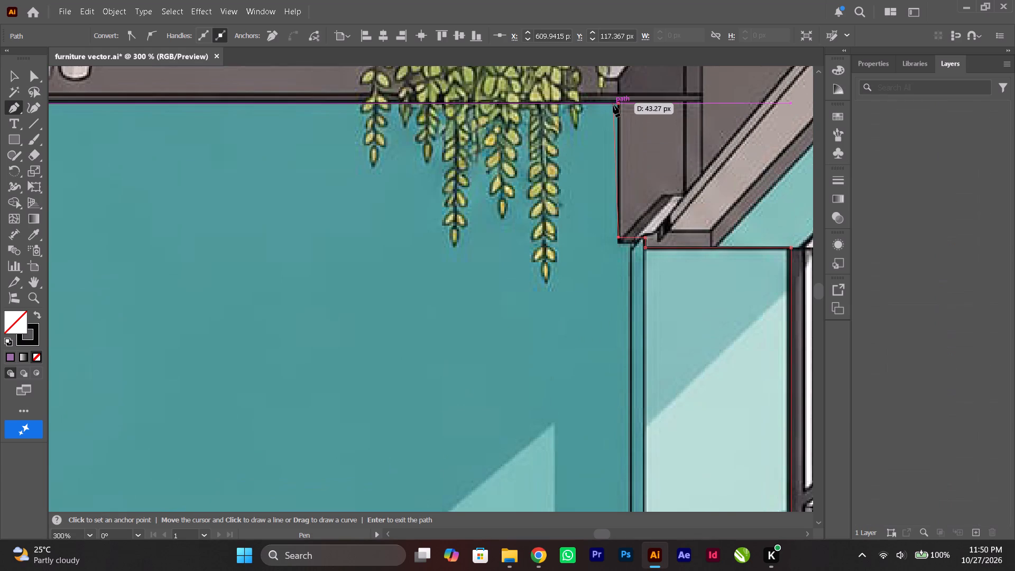
pyautogui.keyDown('shift'); pyautogui.click(619, 103); pyautogui.keyUp('shift')
pyautogui.keyDown('alt'); pyautogui.scroll(-5, 617, 149); pyautogui.keyUp('alt')
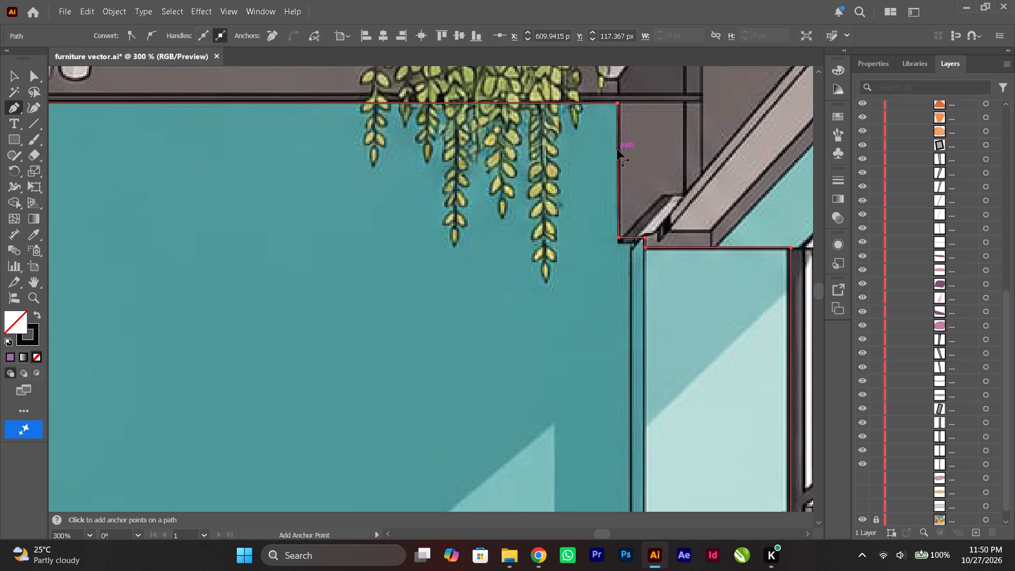
pyautogui.keyDown('alt'); pyautogui.scroll(-2, 617, 150); pyautogui.keyUp('alt')
pyautogui.keyDown('ctrl'); pyautogui.scroll(2, 617, 150); pyautogui.keyUp('ctrl')
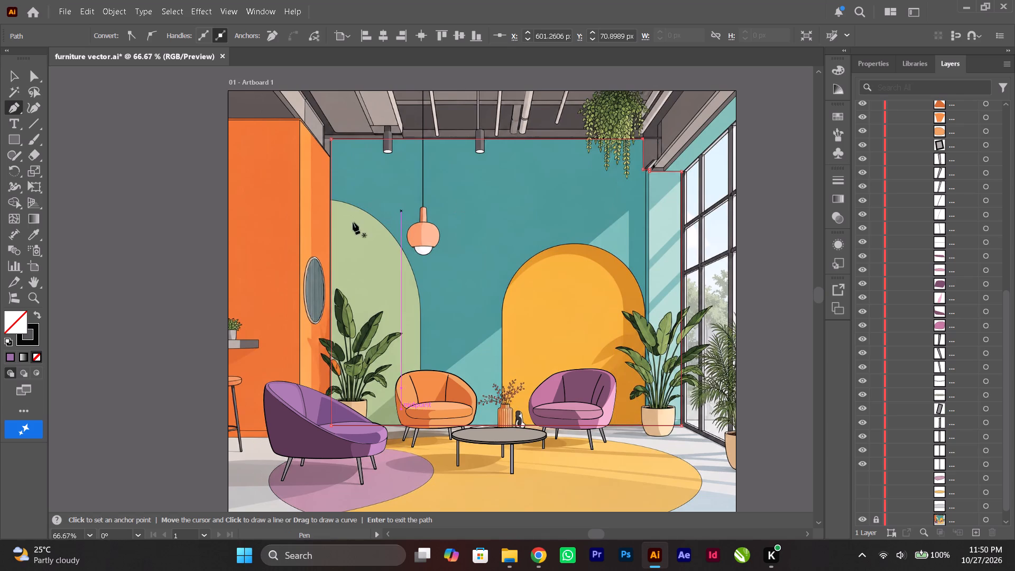
# Fill the closed wall outline with the teal sampled from the reference wall, without a stroke, and deselect it.
pyautogui.click(34, 234)
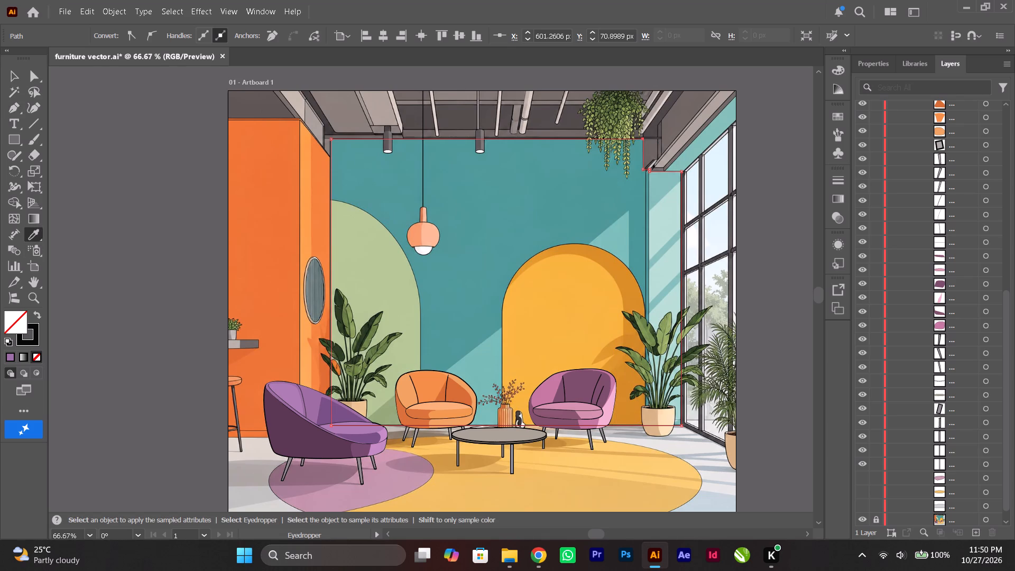
pyautogui.click(495, 209)
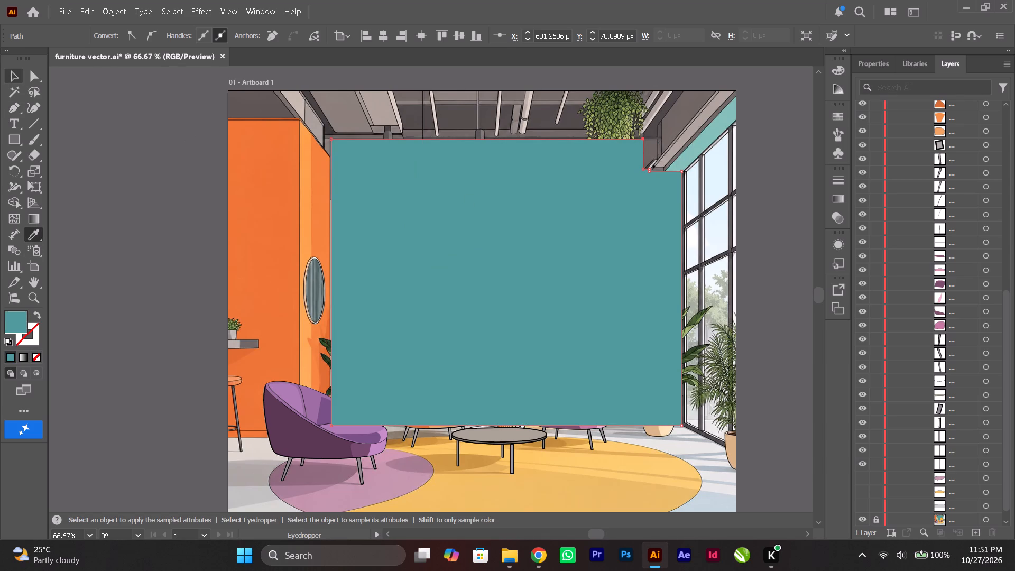
pyautogui.click(13, 79)
pyautogui.click(124, 179)
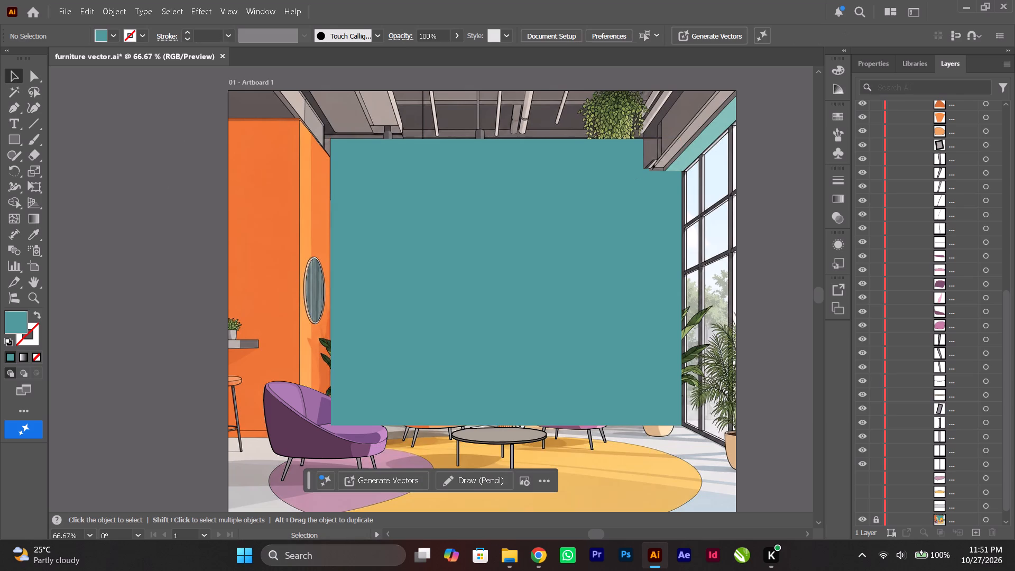
# Locate and pick the teal wall shape at the top of Layer 2's stack.
pyautogui.scroll(8, 934, 159)
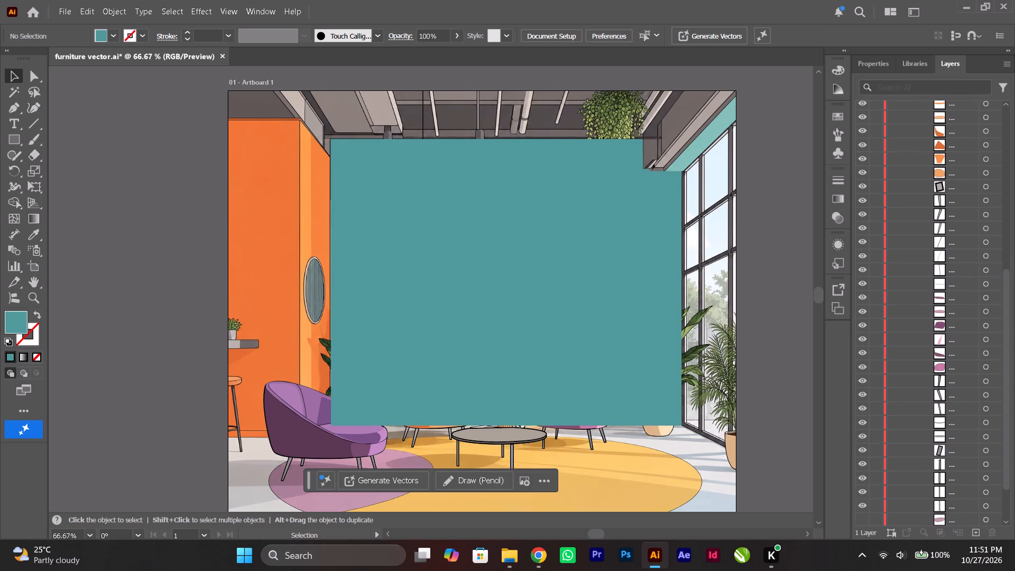
pyautogui.moveTo(1007, 295); pyautogui.dragTo(1007, 144)
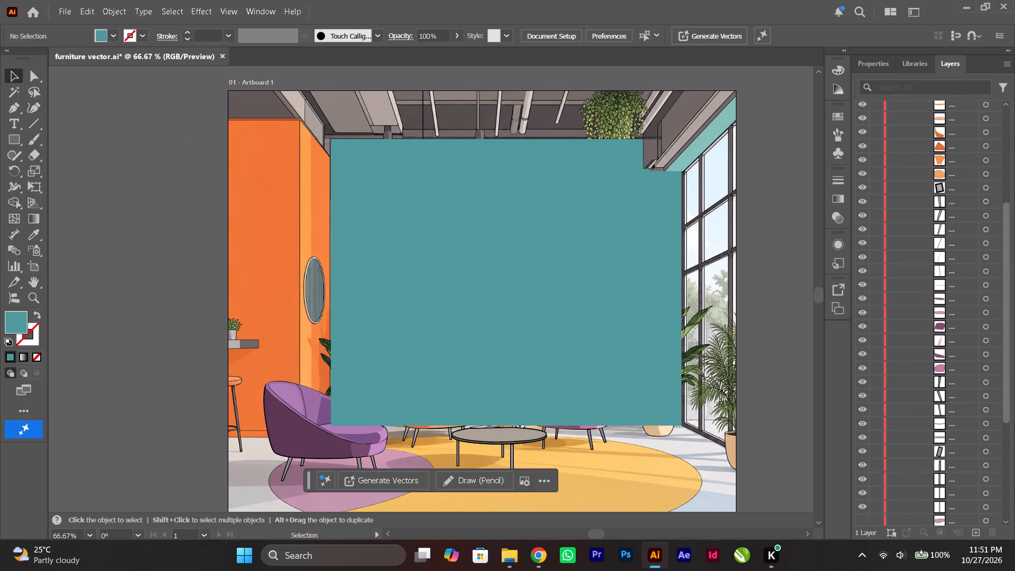
pyautogui.moveTo(1007, 144); pyautogui.dragTo(1003, 119)
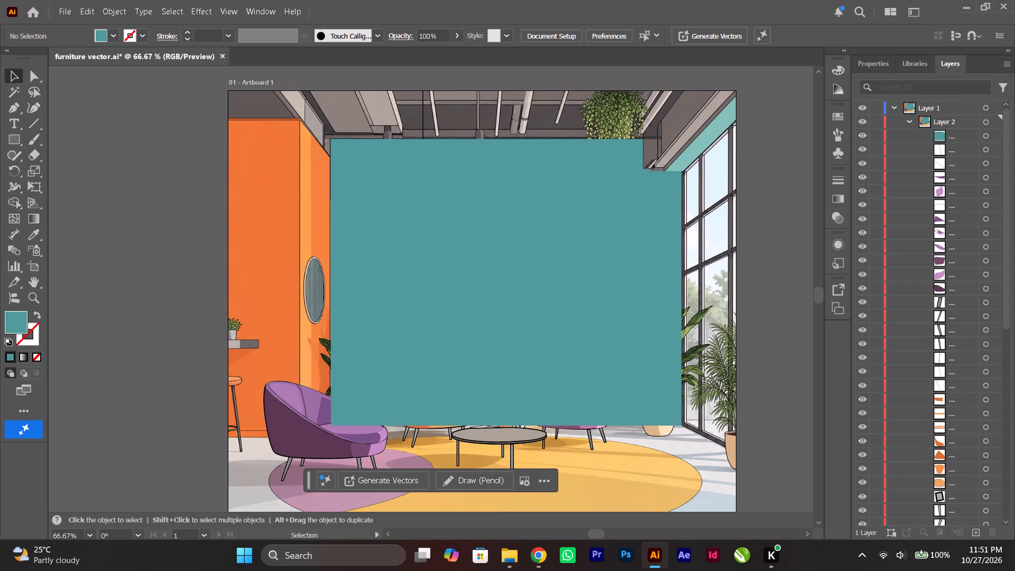
pyautogui.click(964, 137)
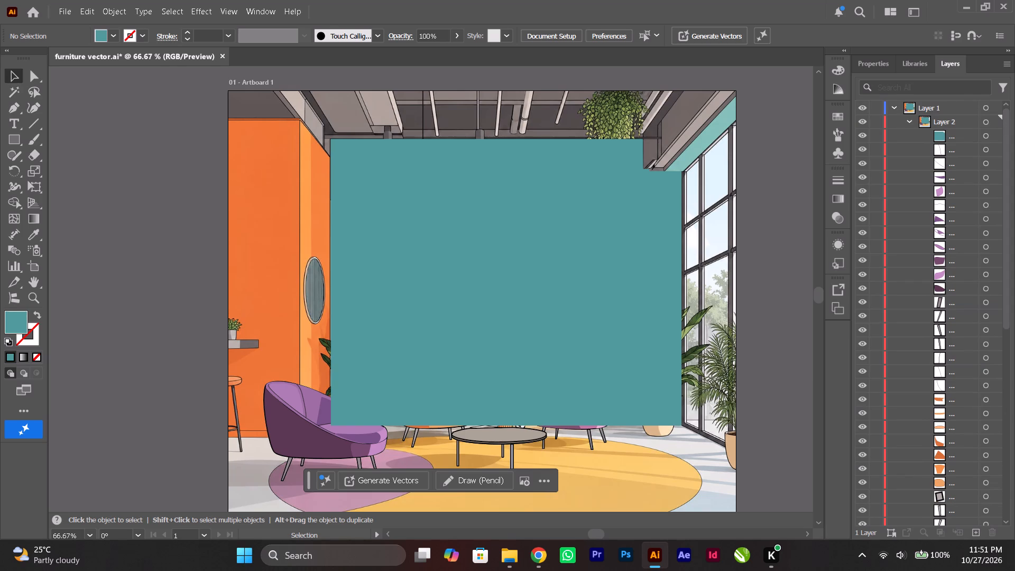